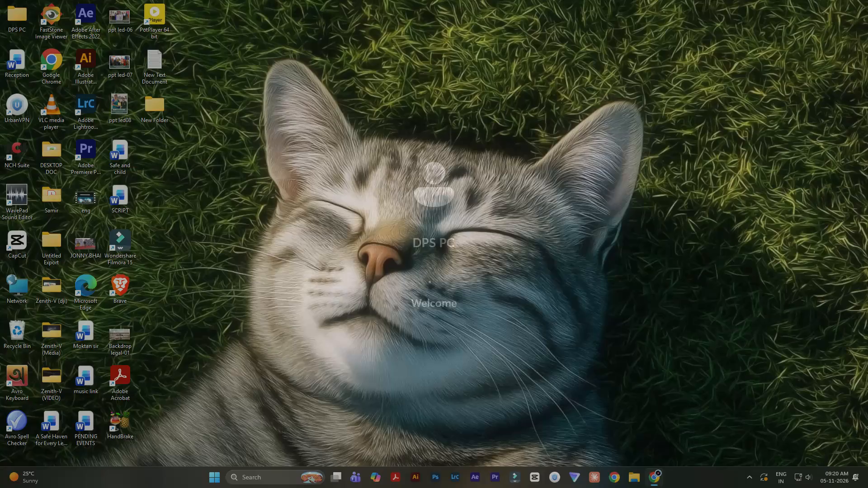
Switch to Chrome and open the delhipublicschoolfulbari profile from Instagram's search.
{"action": "left_click", "coordinate": [751, 215]}
{"action": "left_click", "coordinate": [660, 476]}
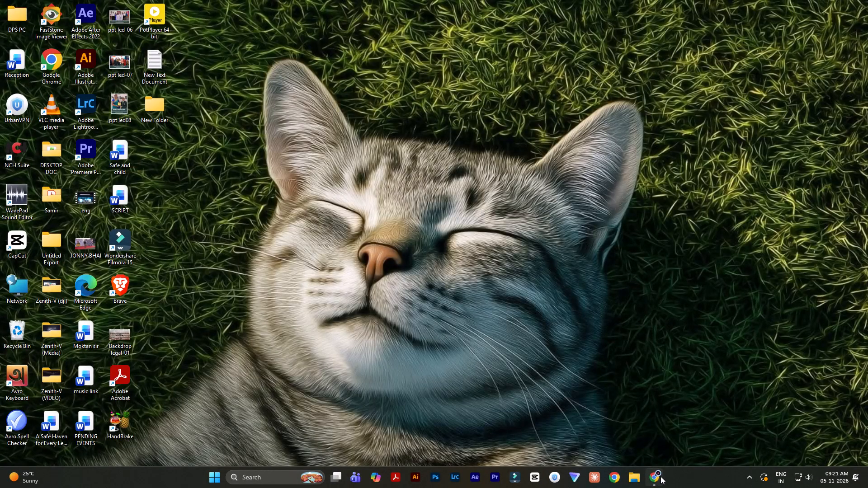
{"action": "left_click", "coordinate": [167, 11]}
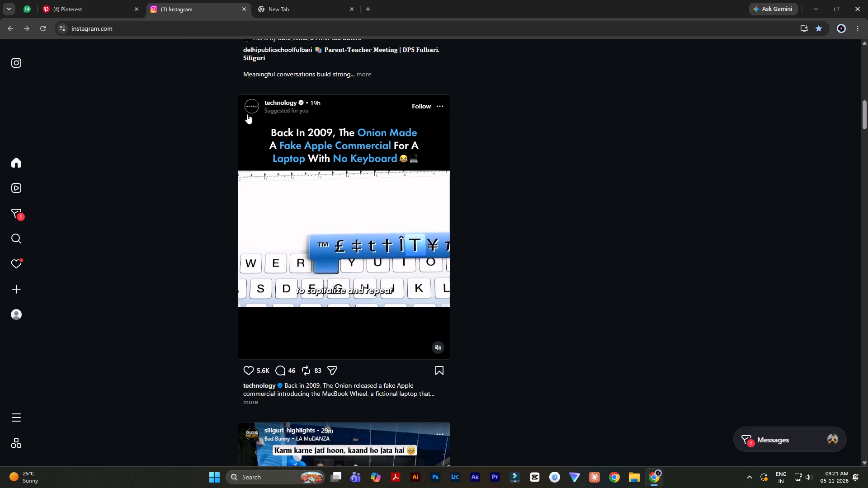
{"action": "left_click", "coordinate": [14, 235]}
{"action": "left_click", "coordinate": [281, 62]}
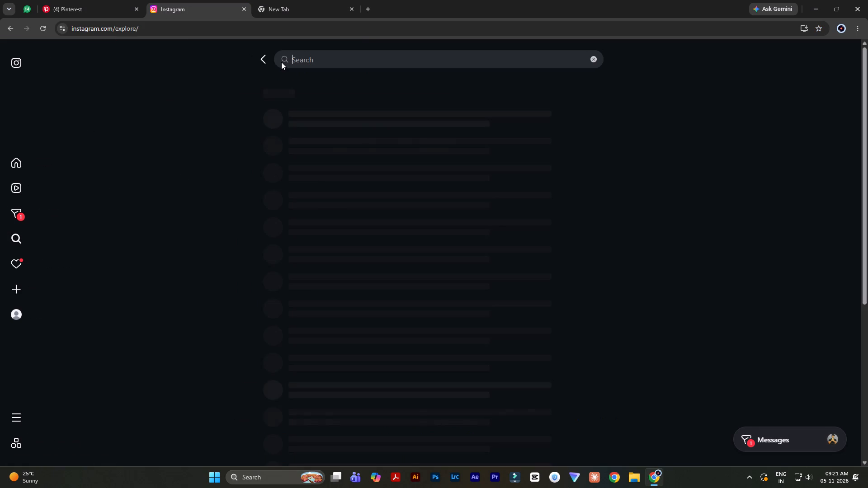
{"action": "left_click", "coordinate": [323, 134]}
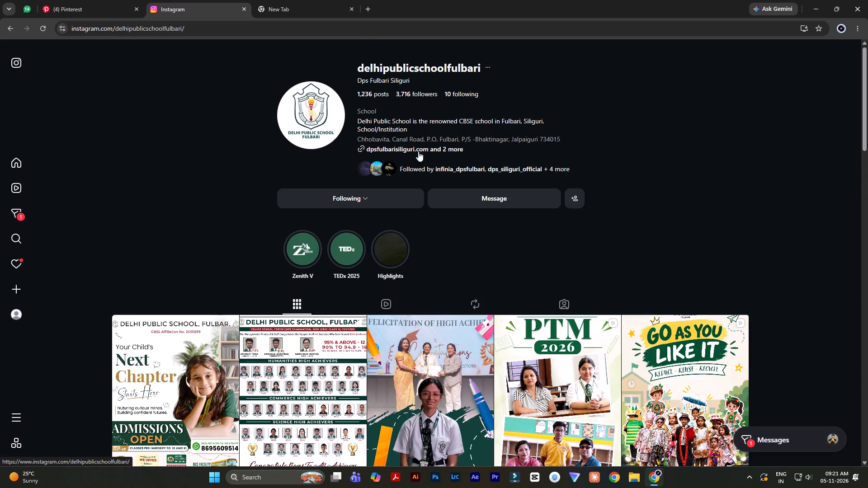
Look through the school's post grid, back to the early August posts, for the "My Dream House" reel.
{"action": "scroll", "coordinate": [608, 209], "scroll_direction": "down", "scroll_amount": 8}
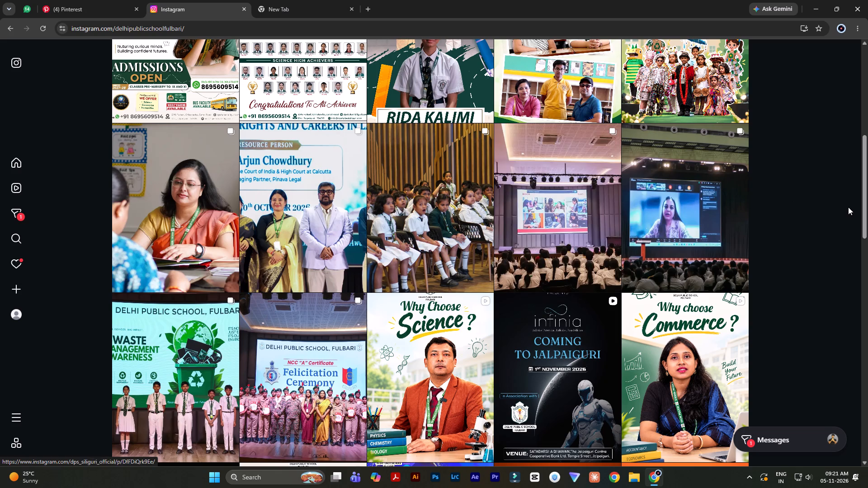
{"action": "scroll", "coordinate": [840, 207], "scroll_direction": "down", "scroll_amount": 14}
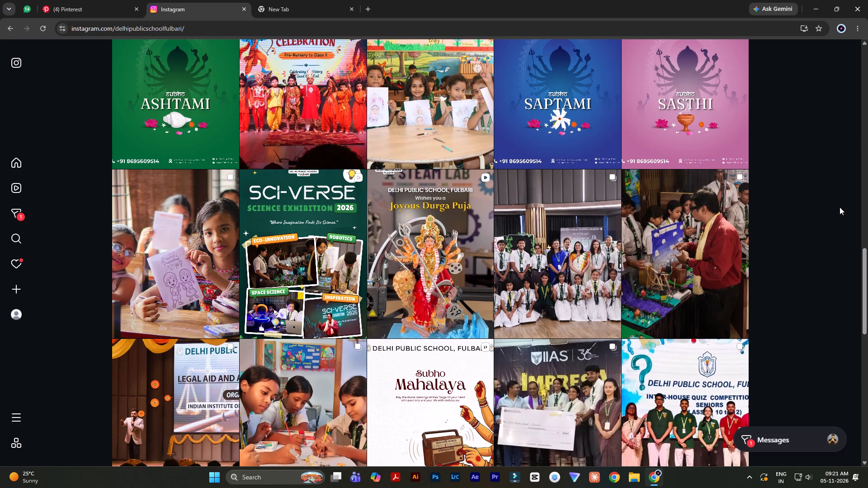
{"action": "scroll", "coordinate": [840, 207], "scroll_direction": "down", "scroll_amount": 18}
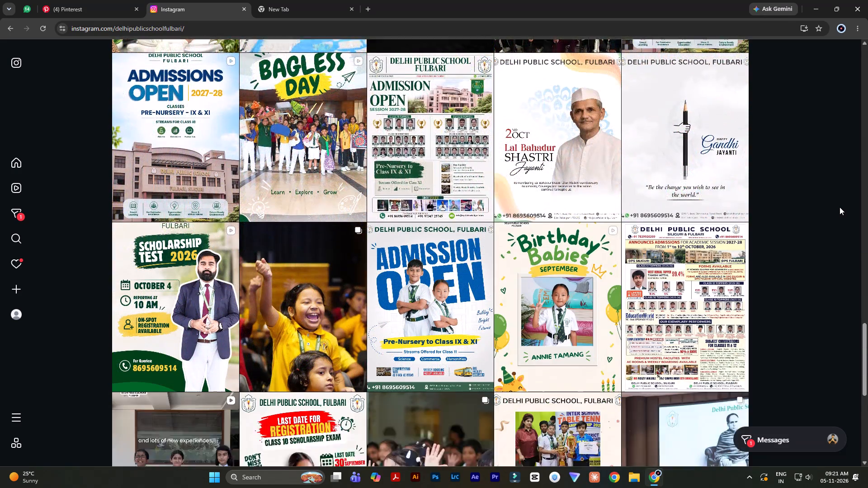
{"action": "scroll", "coordinate": [840, 207], "scroll_direction": "down", "scroll_amount": 11}
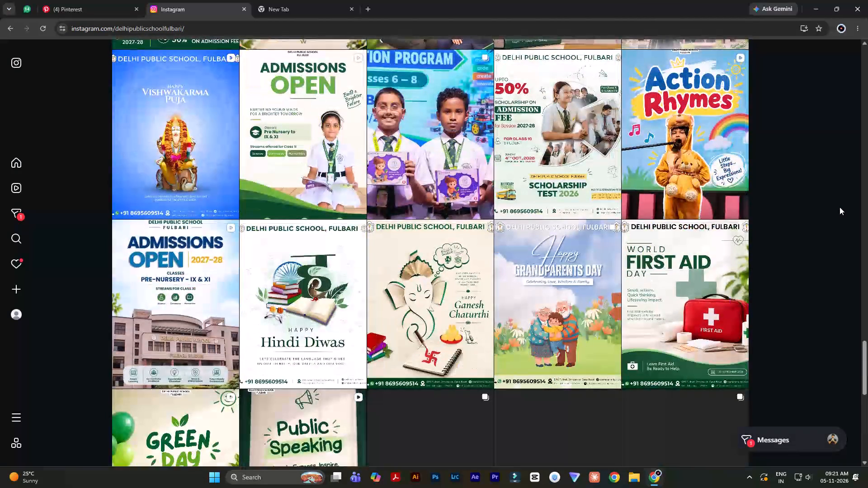
{"action": "scroll", "coordinate": [840, 207], "scroll_direction": "down", "scroll_amount": 13}
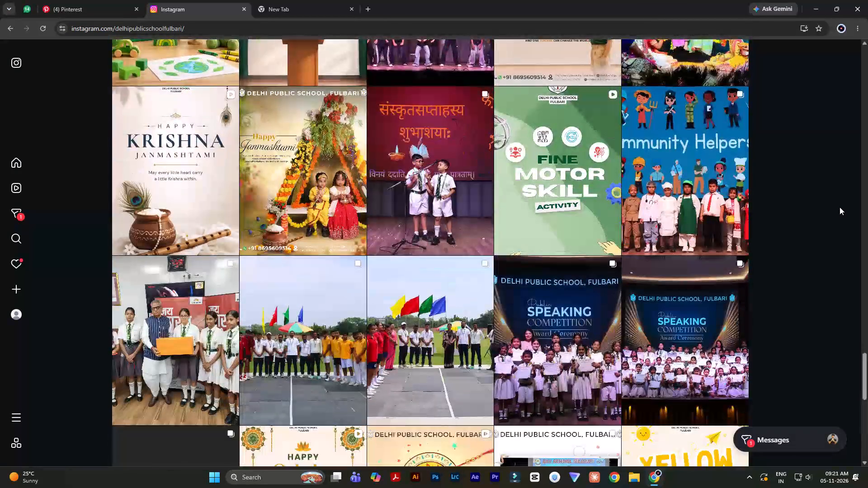
{"action": "scroll", "coordinate": [840, 207], "scroll_direction": "down", "scroll_amount": 4}
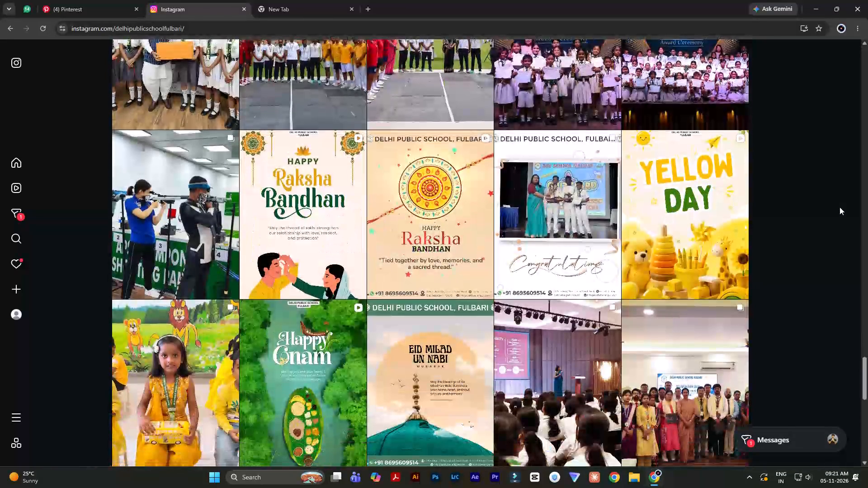
{"action": "scroll", "coordinate": [840, 207], "scroll_direction": "down", "scroll_amount": 12}
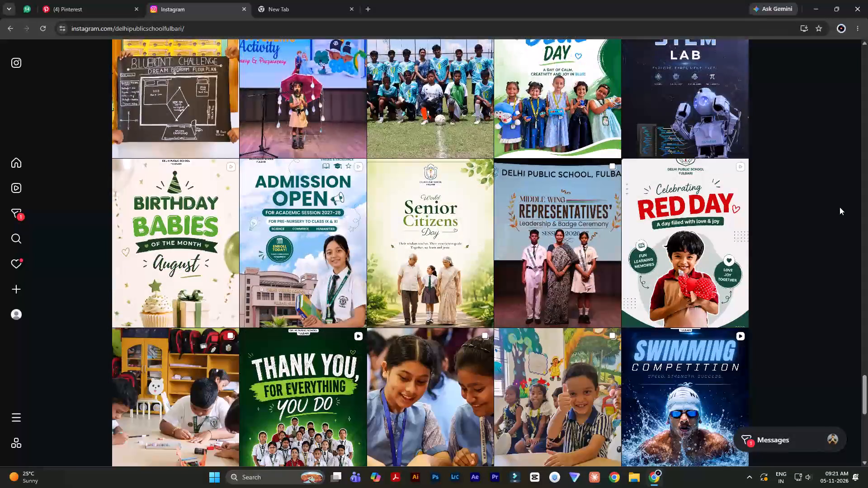
{"action": "scroll", "coordinate": [840, 207], "scroll_direction": "down", "scroll_amount": 7}
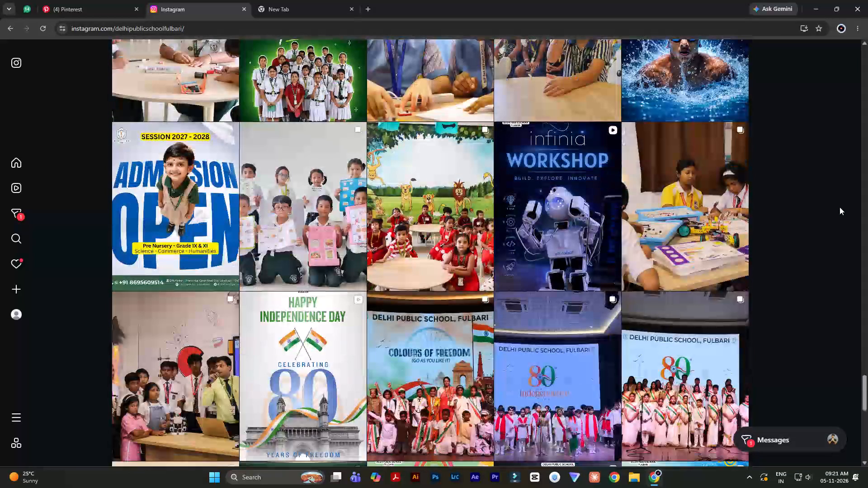
{"action": "scroll", "coordinate": [840, 207], "scroll_direction": "down", "scroll_amount": 3}
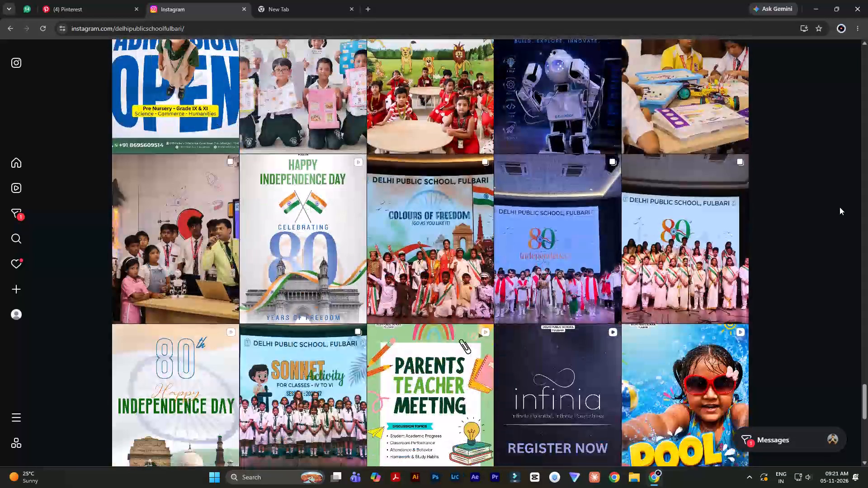
{"action": "scroll", "coordinate": [840, 207], "scroll_direction": "down", "scroll_amount": 8}
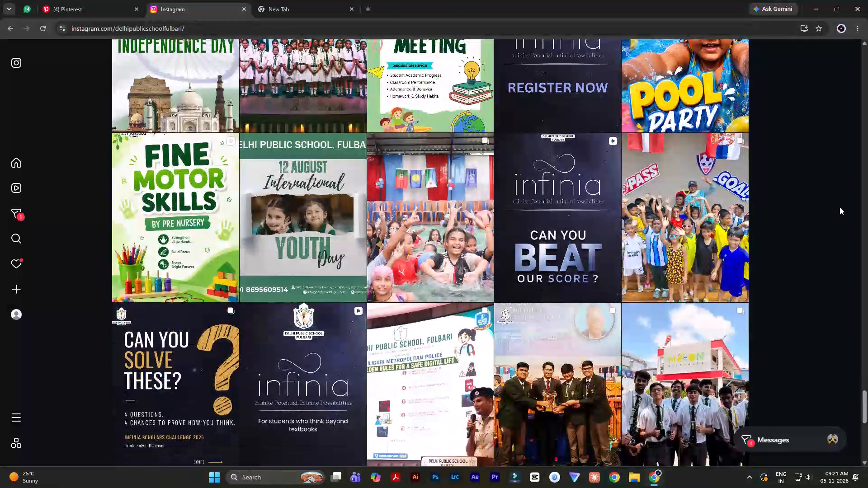
{"action": "scroll", "coordinate": [840, 207], "scroll_direction": "down", "scroll_amount": 4}
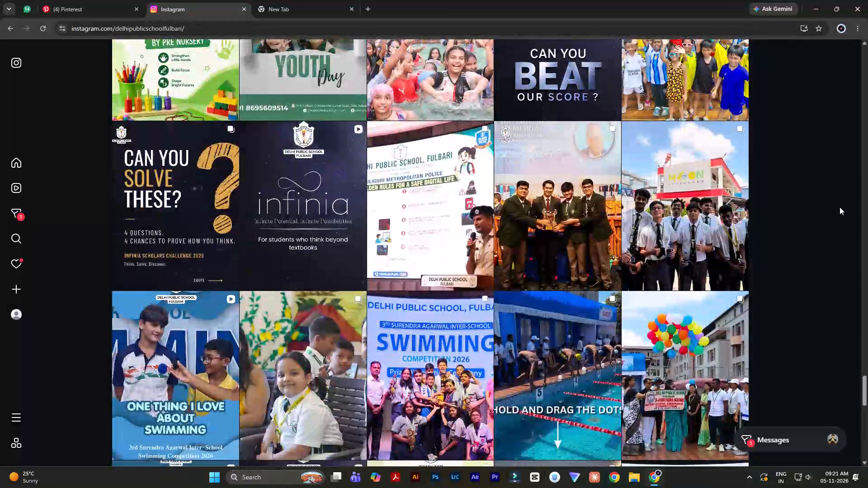
{"action": "scroll", "coordinate": [840, 207], "scroll_direction": "up", "scroll_amount": 2}
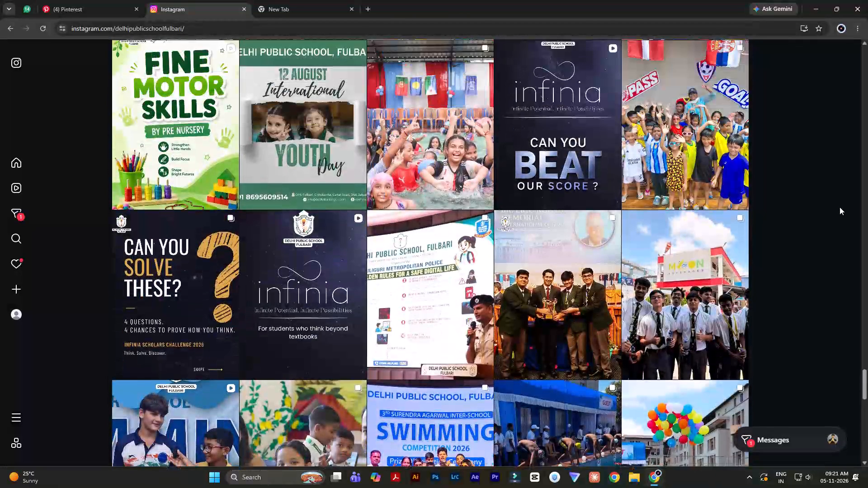
{"action": "scroll", "coordinate": [840, 207], "scroll_direction": "down", "scroll_amount": 11}
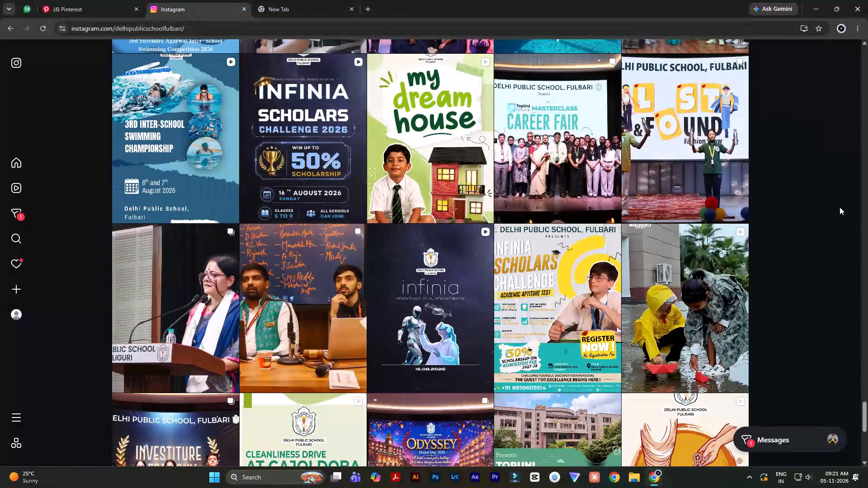
{"action": "scroll", "coordinate": [840, 207], "scroll_direction": "down", "scroll_amount": 5}
{"action": "scroll", "coordinate": [840, 207], "scroll_direction": "up", "scroll_amount": 1}
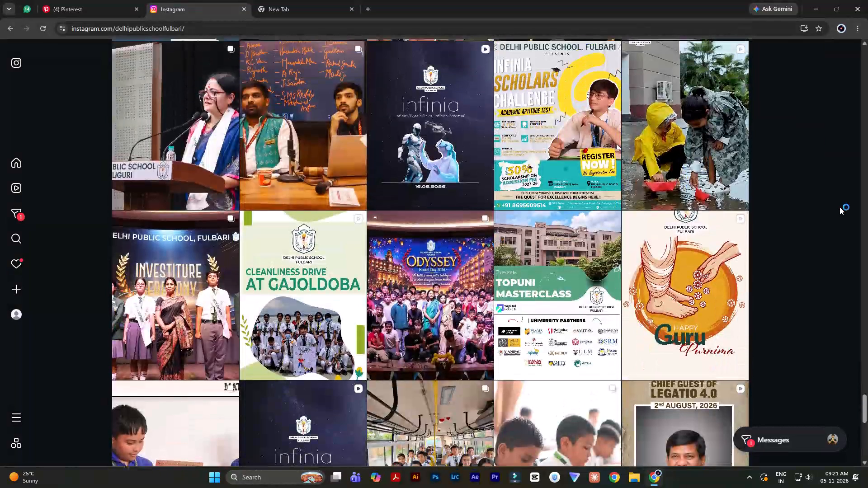
{"action": "scroll", "coordinate": [840, 207], "scroll_direction": "up", "scroll_amount": 1}
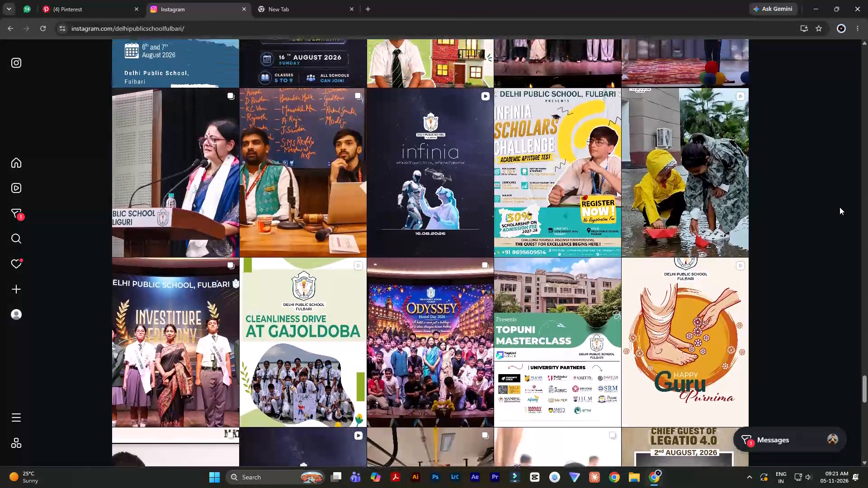
{"action": "scroll", "coordinate": [840, 207], "scroll_direction": "up", "scroll_amount": 4}
Open the "My Dream House" reel, watch its opening with sound on, and close it.
{"action": "left_click", "coordinate": [396, 206]}
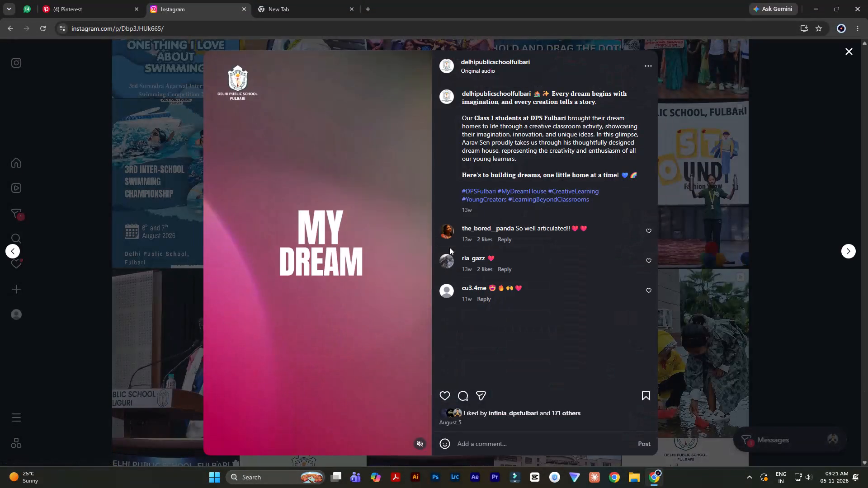
{"action": "left_click", "coordinate": [420, 446]}
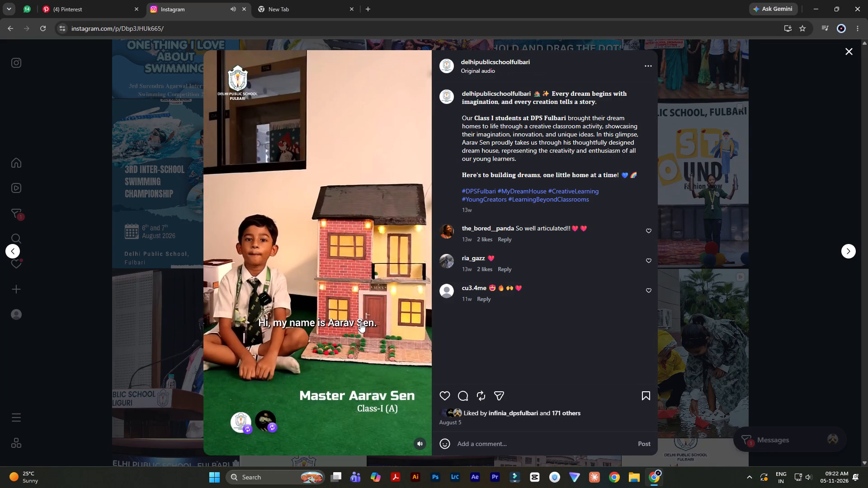
{"action": "left_click", "coordinate": [338, 337]}
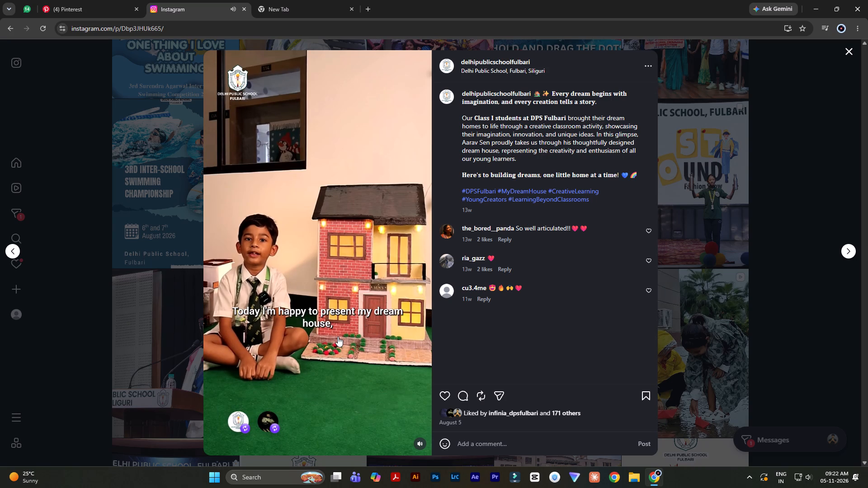
{"action": "left_click", "coordinate": [338, 337]}
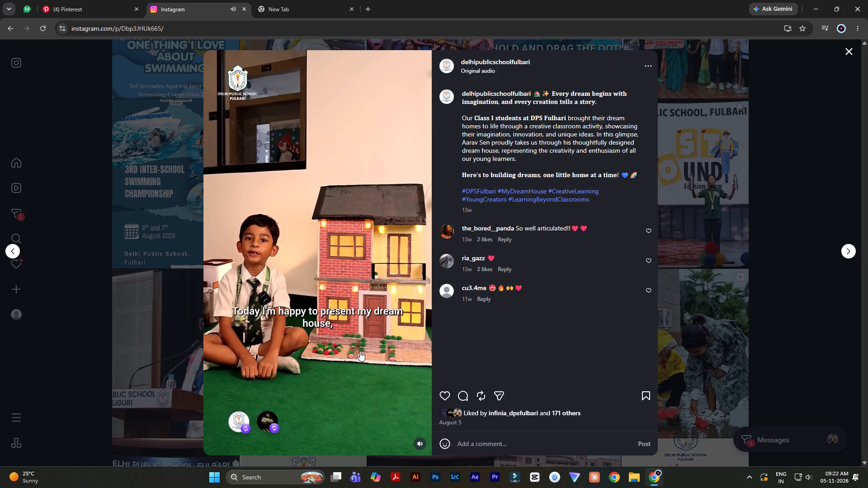
{"action": "left_click", "coordinate": [288, 196]}
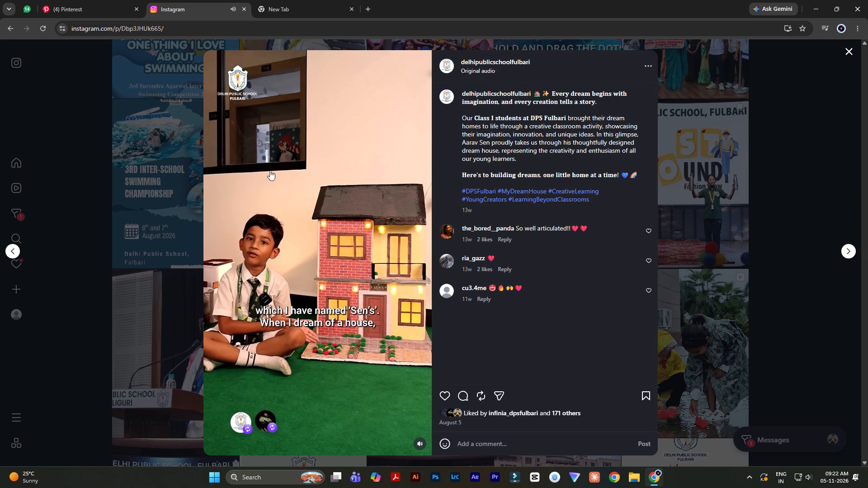
{"action": "left_click", "coordinate": [136, 25]}
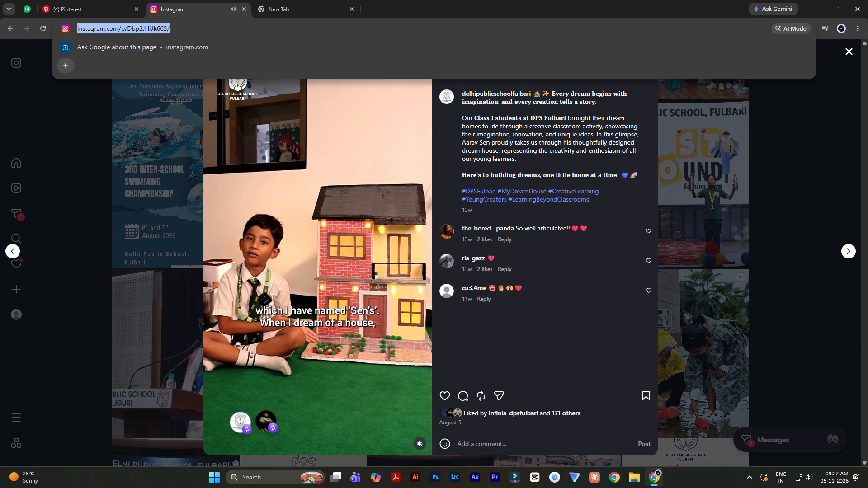
{"action": "left_click", "coordinate": [97, 261]}
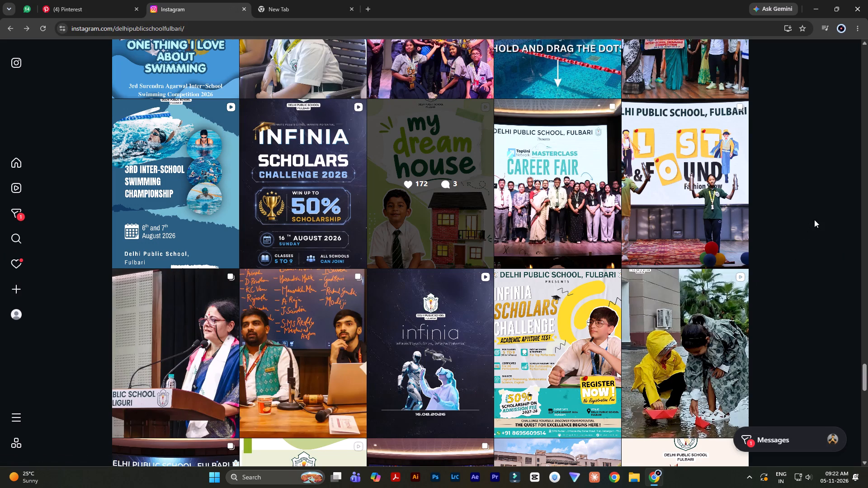
Reopen the "My Dream House" reel and replay its opening, stopping on the full "MY DREAM HOUSE" title.
{"action": "left_click", "coordinate": [446, 231]}
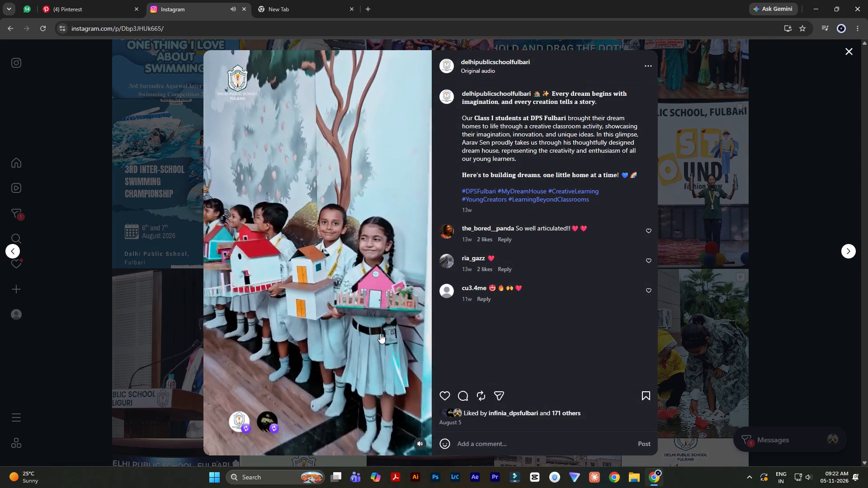
{"action": "left_click", "coordinate": [773, 207]}
{"action": "left_click", "coordinate": [416, 231]}
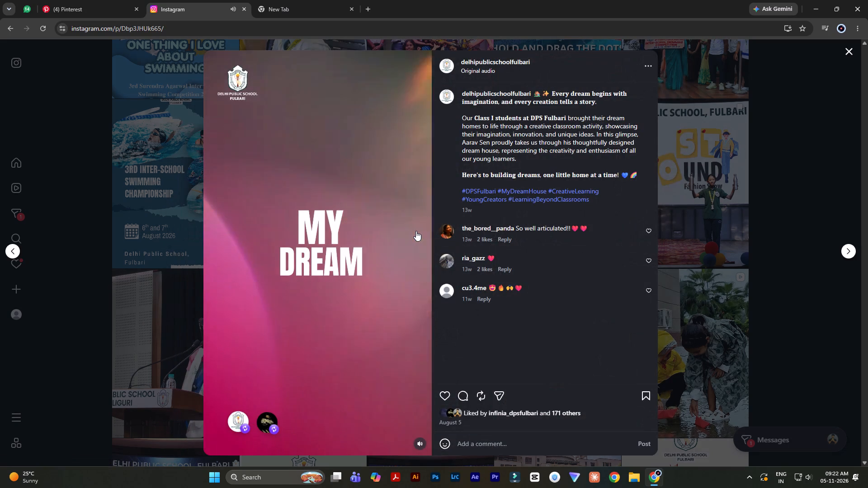
{"action": "left_click", "coordinate": [796, 165]}
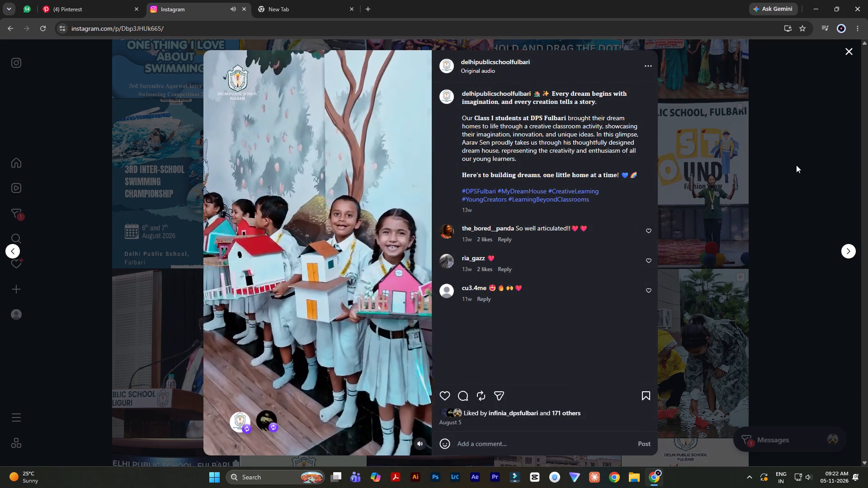
{"action": "left_click", "coordinate": [429, 235]}
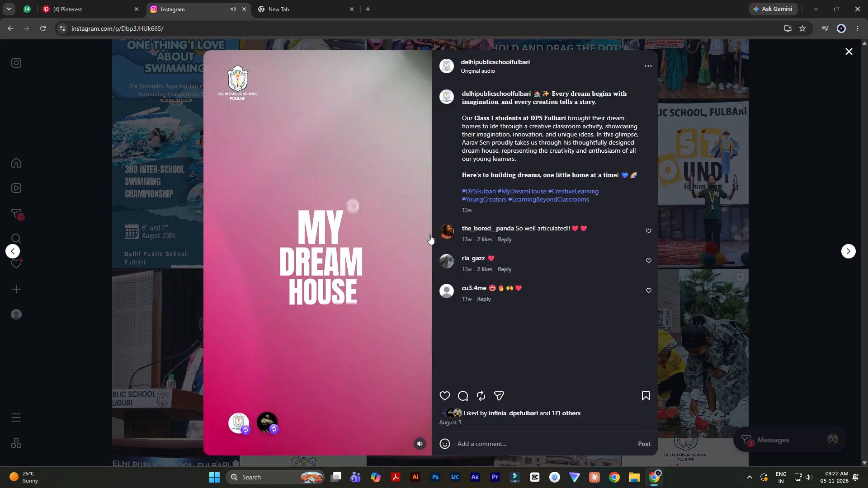
{"action": "left_click", "coordinate": [284, 288]}
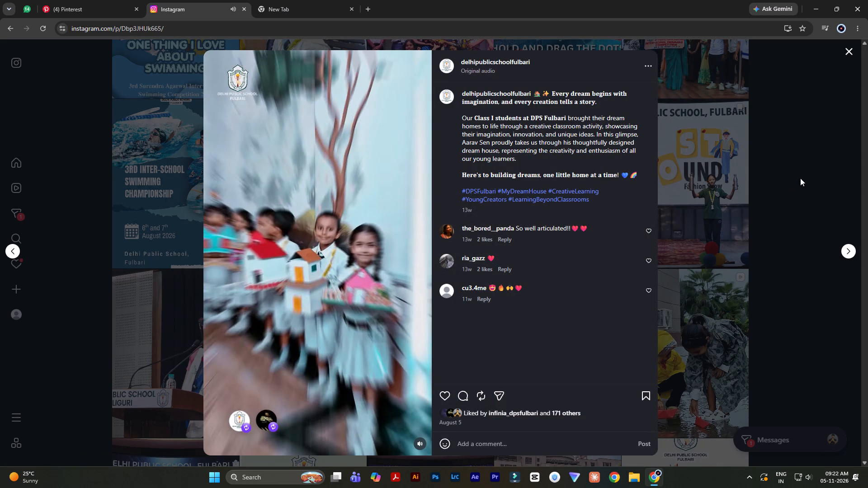
{"action": "left_click", "coordinate": [800, 177]}
{"action": "left_click", "coordinate": [762, 152]}
{"action": "left_click", "coordinate": [417, 238]}
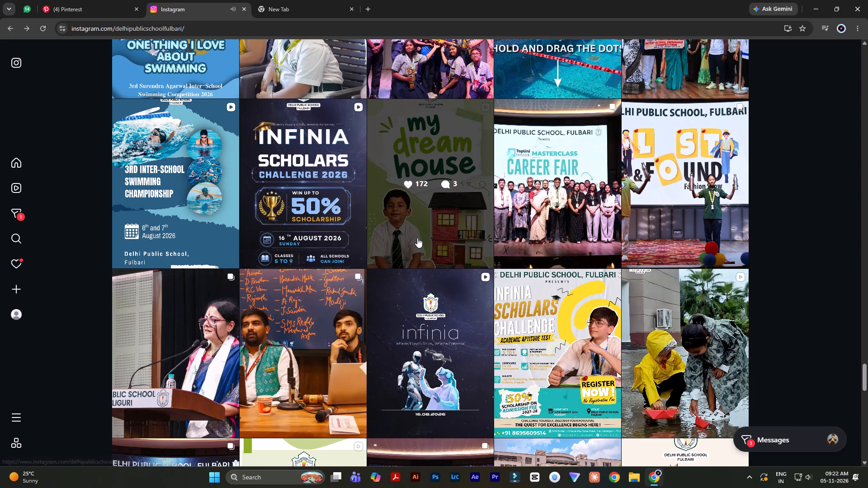
{"action": "left_click", "coordinate": [316, 303]}
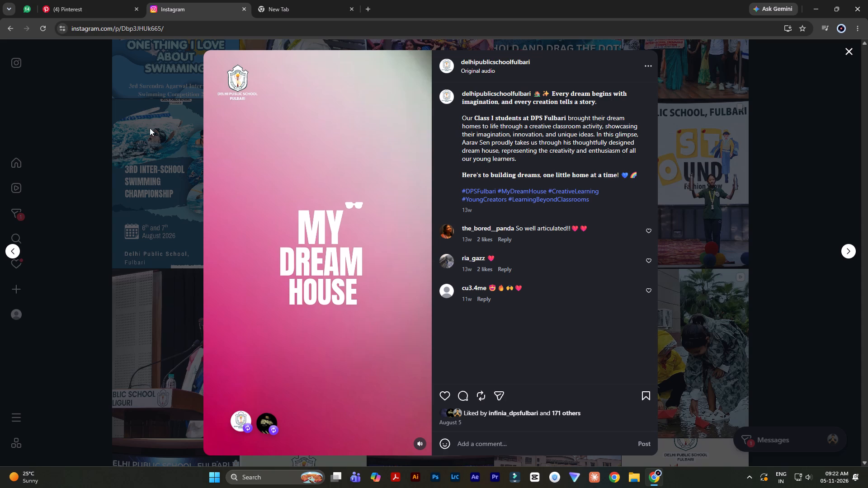
Copy the web address of the "My Dream House" reel.
{"action": "left_click", "coordinate": [114, 30]}
{"action": "key", "text": "ctrl+c"}
{"action": "key", "text": "ctrl+c"}
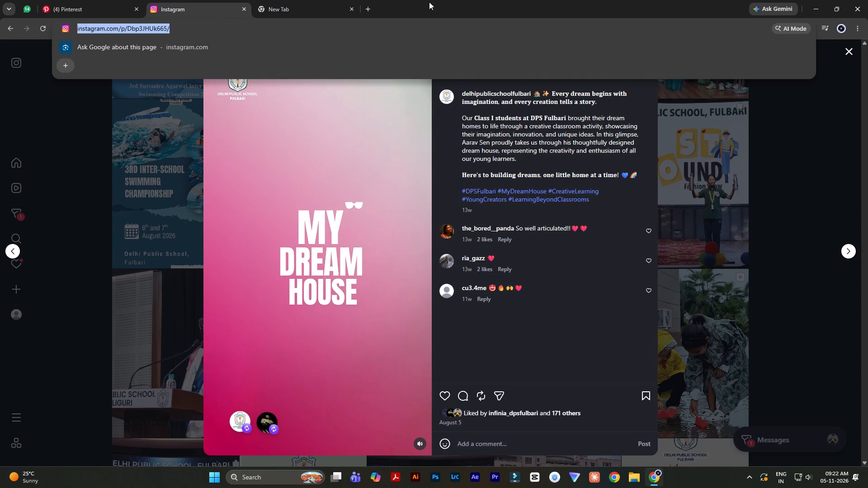
Open the fastvideosave.net Instagram Reels downloader in the blank browser tab.
{"action": "left_click", "coordinate": [285, 13]}
{"action": "left_click", "coordinate": [445, 47]}
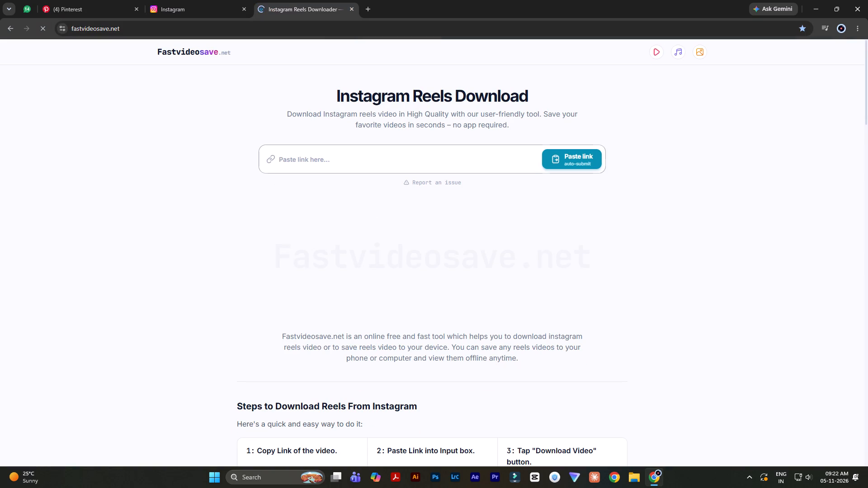
Submit the copied "My Dream House" reel link to the Instagram Reels downloader.
{"action": "left_click", "coordinate": [325, 159]}
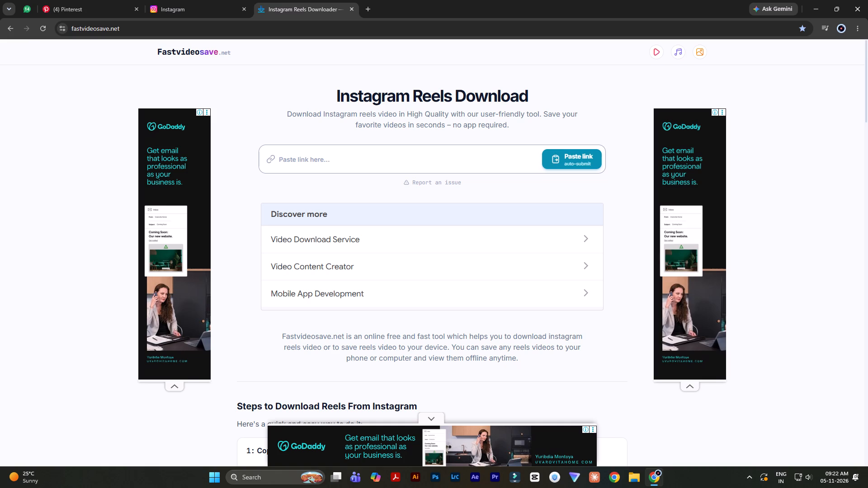
{"action": "key", "text": "ctrl+v"}
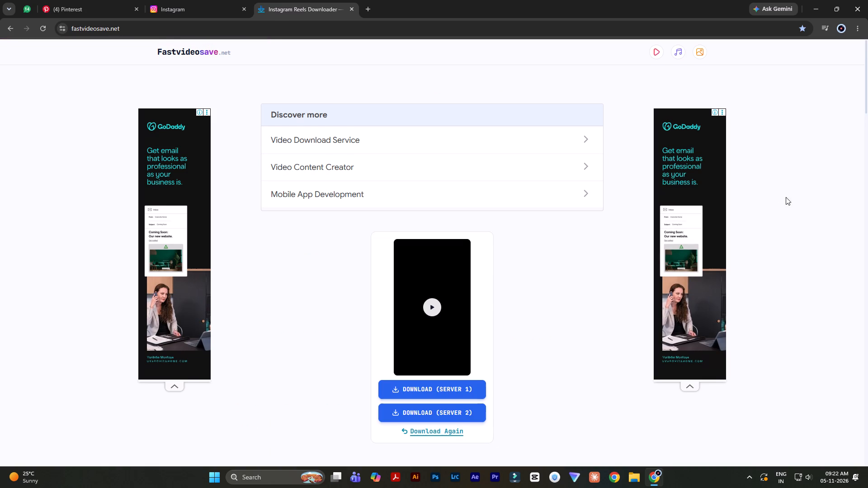
Download the reel from Server 1, dismissing the advertisement, and save it as an MP4 in Downloads under the suggested name.
{"action": "scroll", "coordinate": [793, 175], "scroll_direction": "down", "scroll_amount": 2}
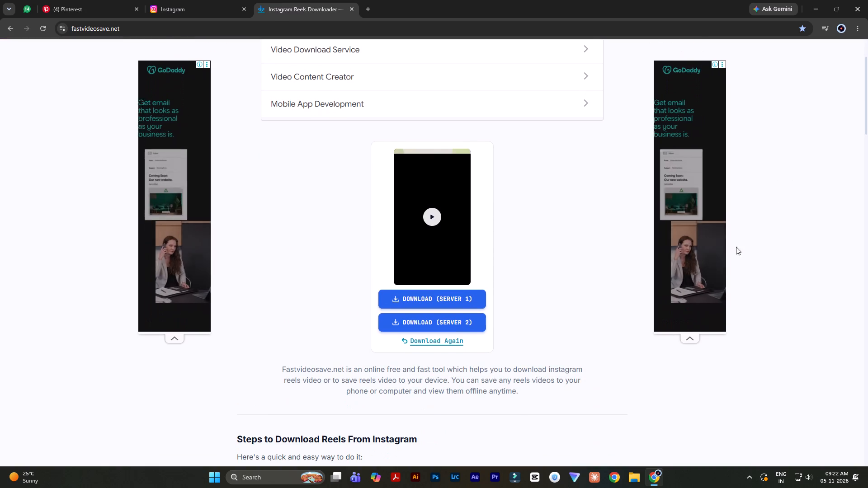
{"action": "left_click", "coordinate": [463, 299]}
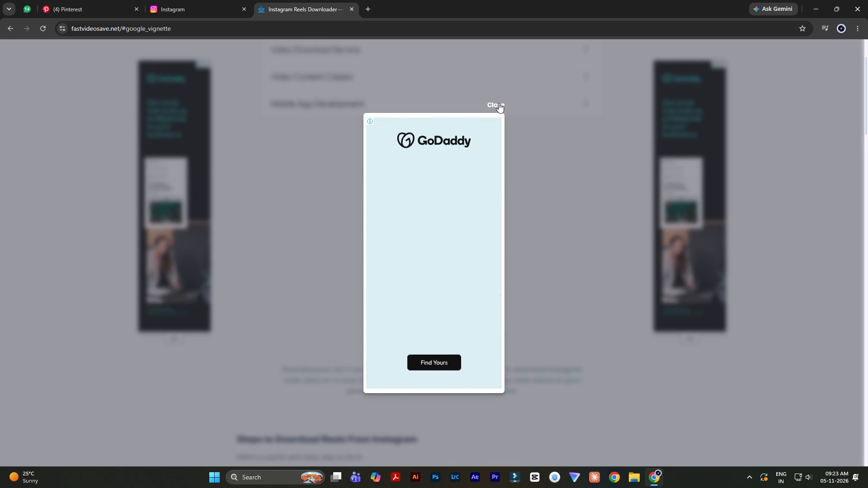
{"action": "left_click", "coordinate": [499, 103]}
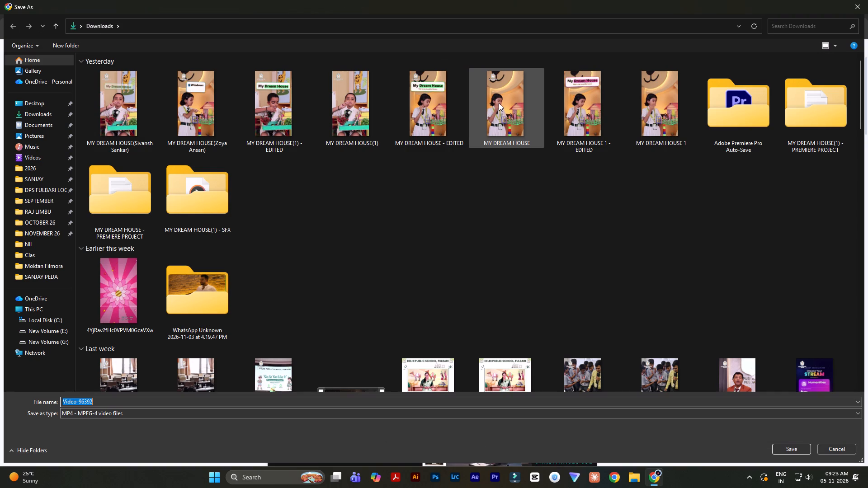
{"action": "left_click", "coordinate": [783, 448]}
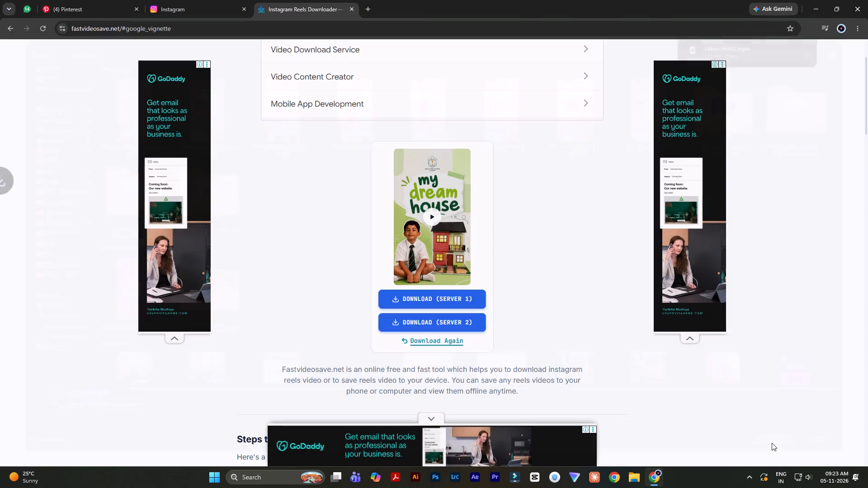
Open the downloaded Video-96392 from the Downloads folder and skim through it from the opening title to the closing school logo.
{"action": "left_click", "coordinate": [629, 478]}
{"action": "left_click", "coordinate": [41, 120]}
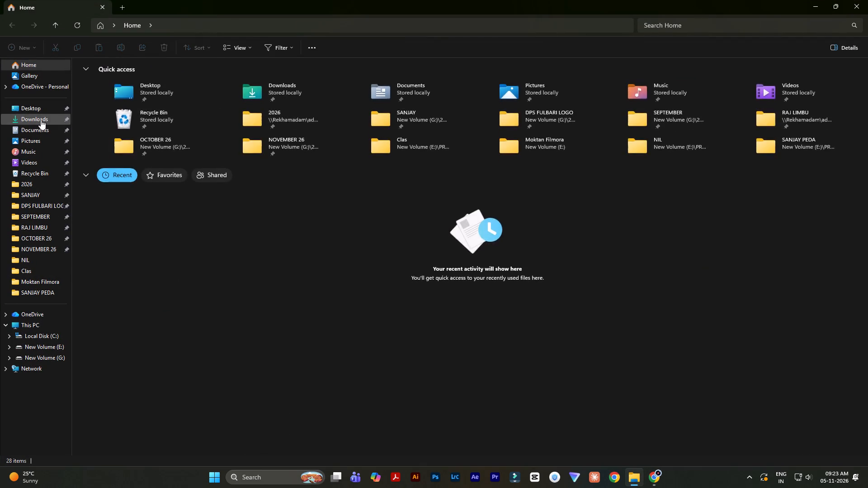
{"action": "double_click", "coordinate": [140, 138]}
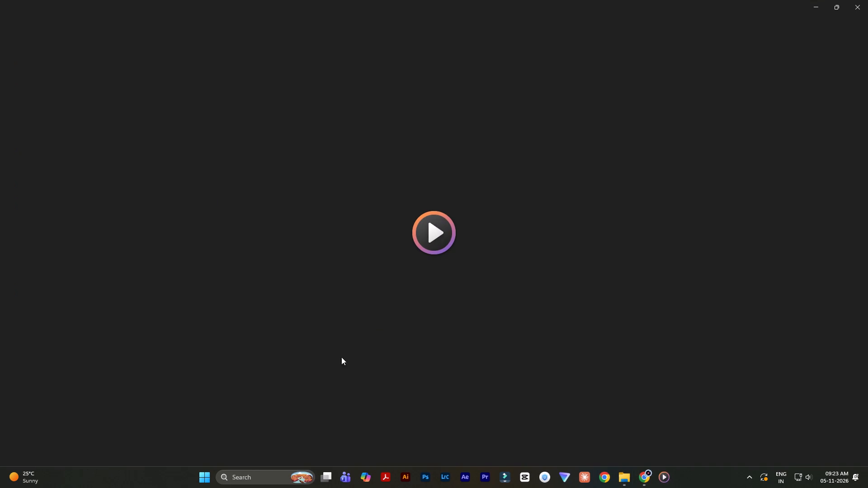
{"action": "key", "text": "space"}
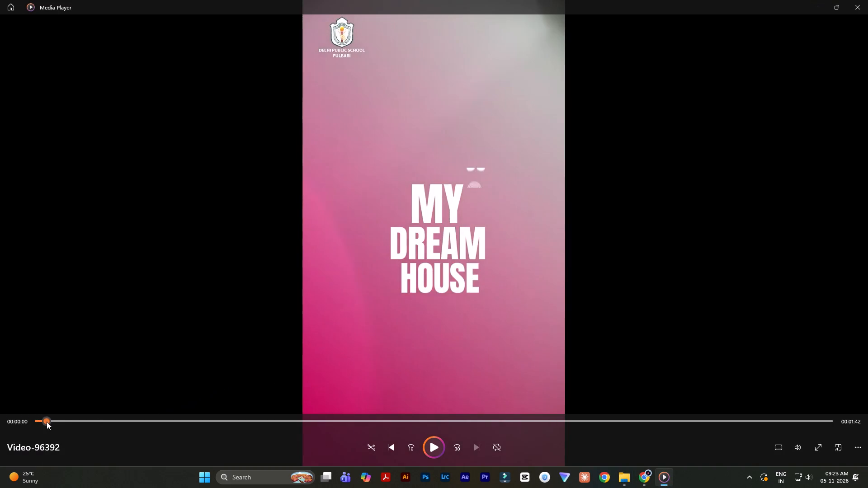
{"action": "left_click_drag", "start_coordinate": [47, 422], "coordinate": [165, 424]}
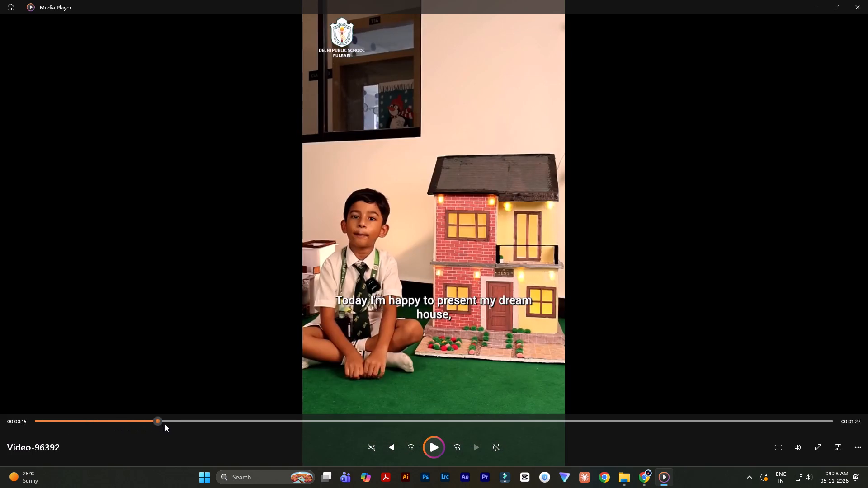
{"action": "left_click_drag", "start_coordinate": [165, 424], "coordinate": [319, 416]}
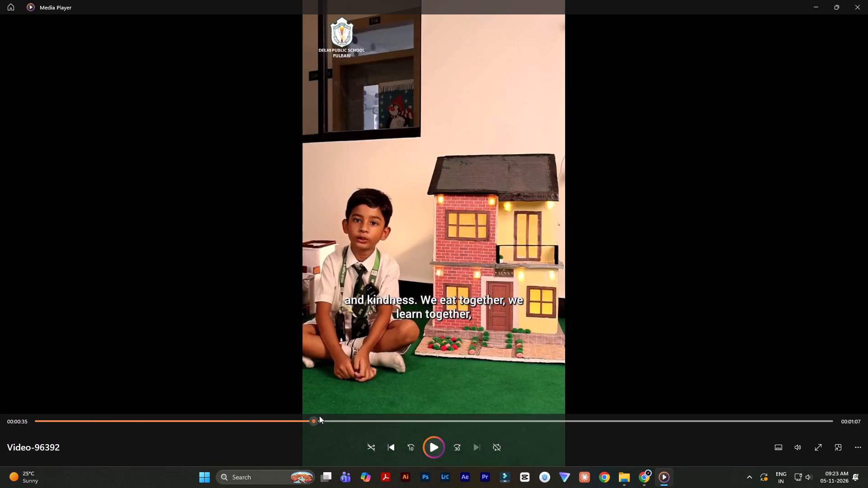
{"action": "left_click_drag", "start_coordinate": [319, 416], "coordinate": [495, 408]}
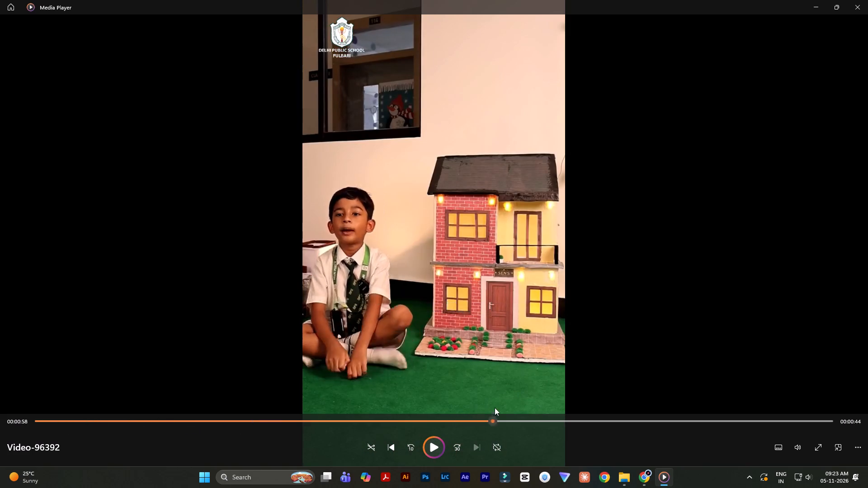
{"action": "left_click_drag", "start_coordinate": [495, 408], "coordinate": [693, 417]}
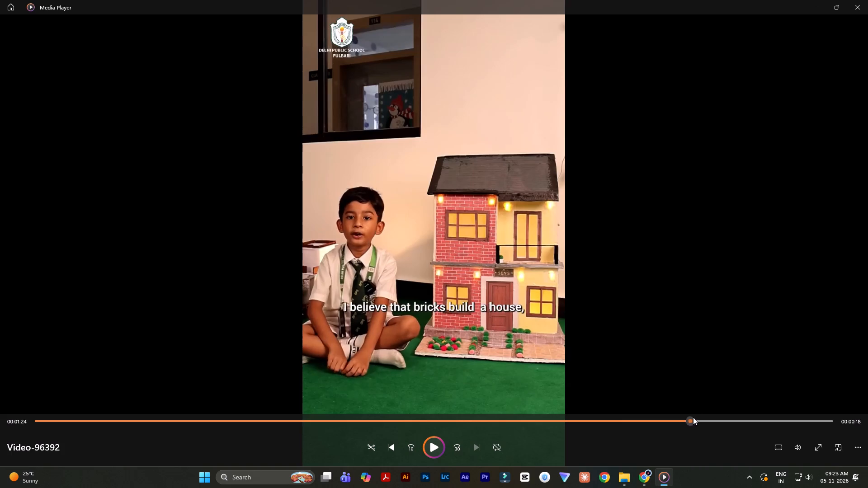
{"action": "left_click_drag", "start_coordinate": [693, 417], "coordinate": [812, 404]}
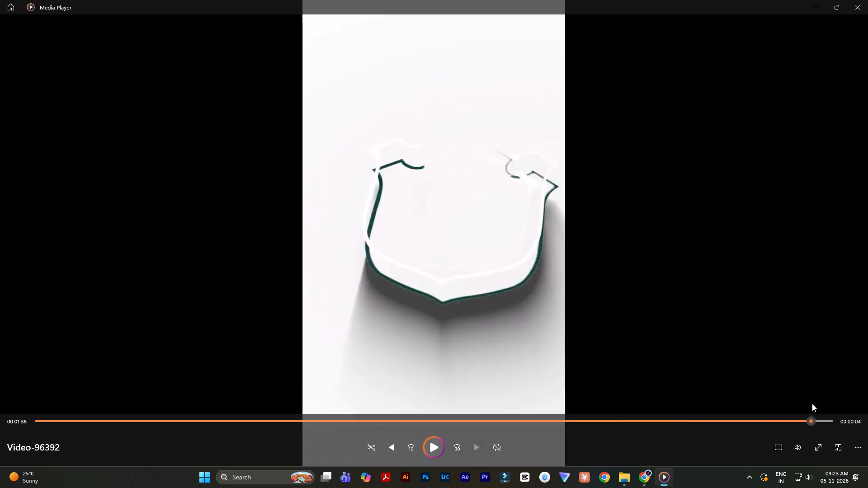
{"action": "left_click_drag", "start_coordinate": [812, 404], "coordinate": [827, 399]}
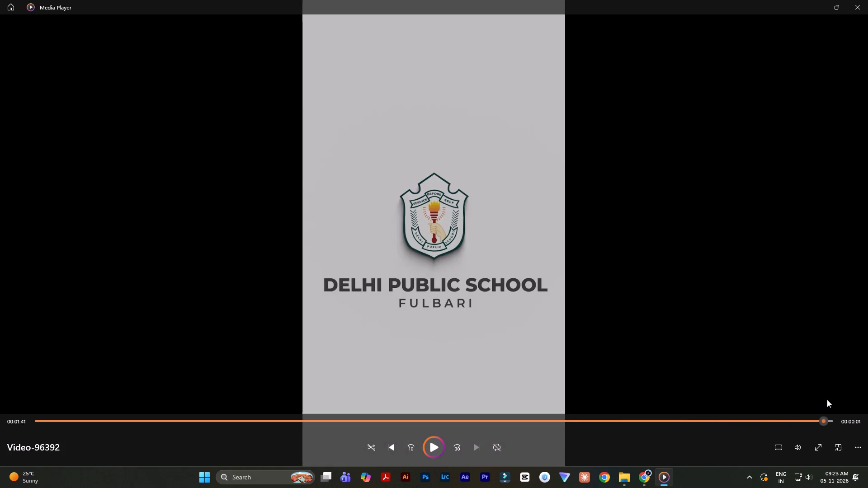
{"action": "left_click_drag", "start_coordinate": [827, 399], "coordinate": [0, 408]}
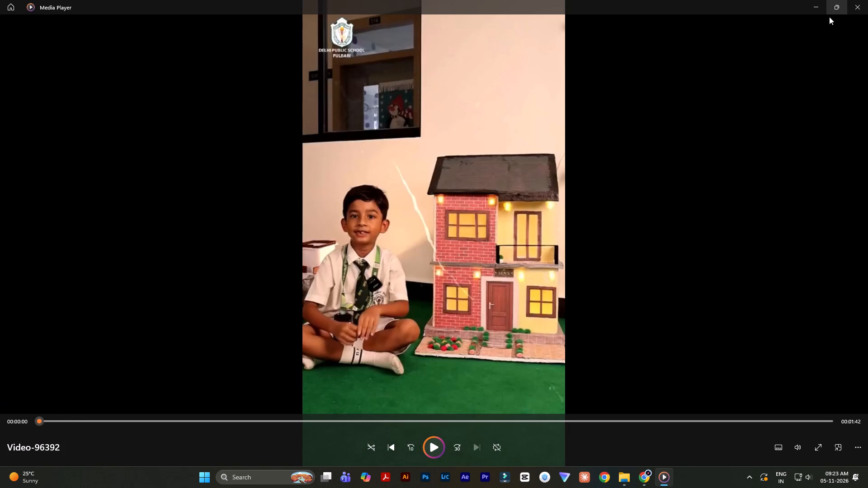
Examine the first seconds of the video again, from the title animation to the classroom shots, and close the player.
{"action": "left_click_drag", "start_coordinate": [37, 421], "coordinate": [24, 421]}
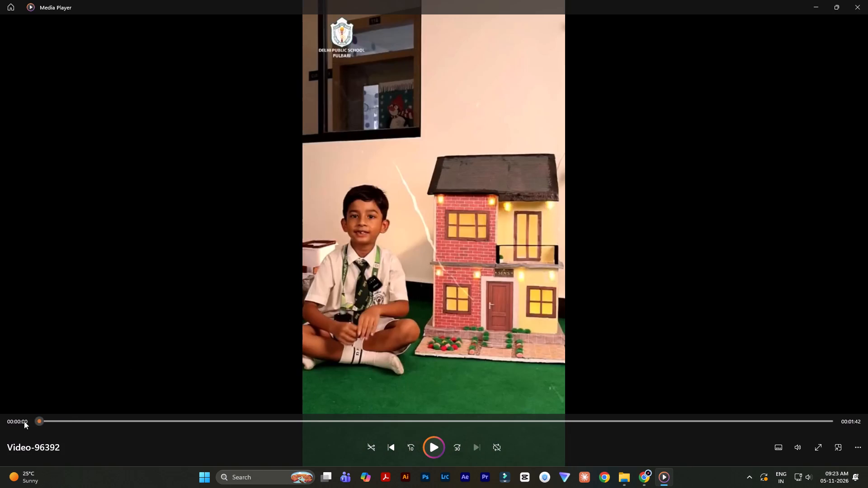
{"action": "left_click_drag", "start_coordinate": [24, 421], "coordinate": [40, 424]}
{"action": "left_click_drag", "start_coordinate": [40, 424], "coordinate": [43, 427]}
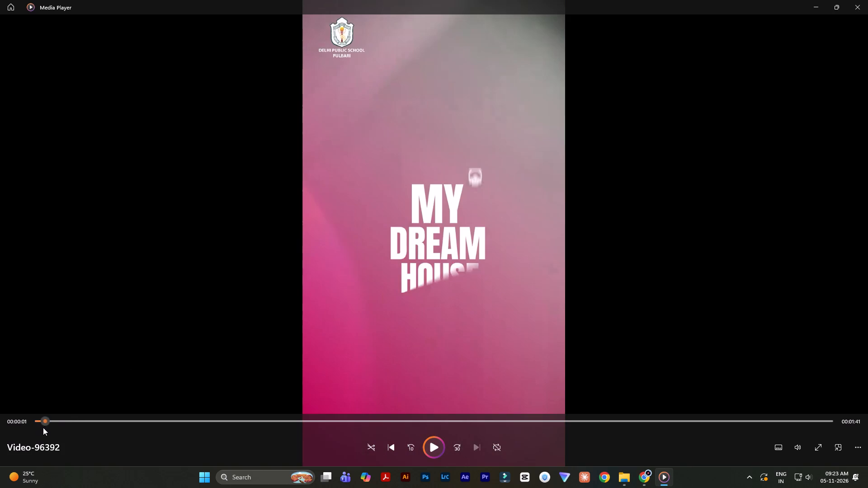
{"action": "left_click_drag", "start_coordinate": [43, 427], "coordinate": [36, 427]}
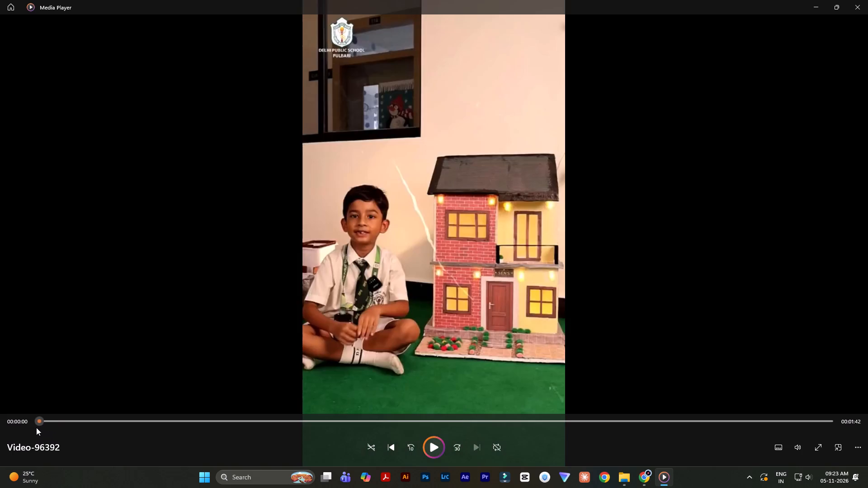
{"action": "left_click_drag", "start_coordinate": [36, 427], "coordinate": [95, 431]}
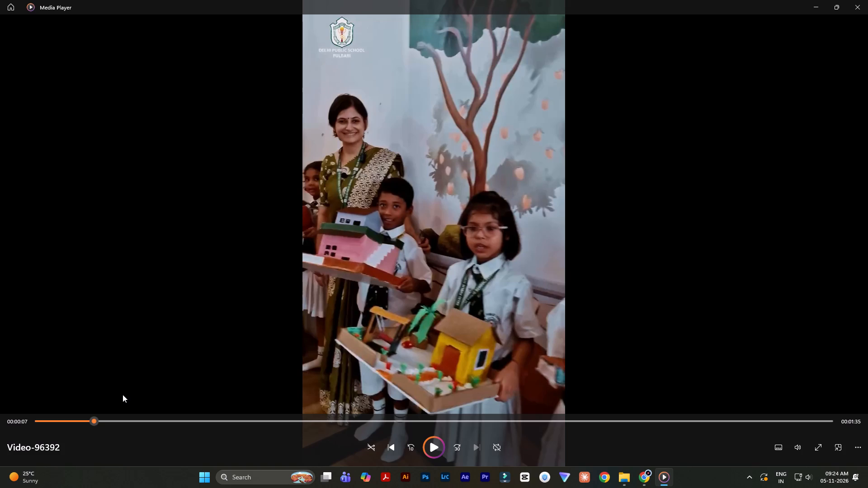
{"action": "left_click", "coordinate": [857, 5]}
Launch Wondershare Filmora to reach its project start screen.
{"action": "double_click", "coordinate": [583, 136]}
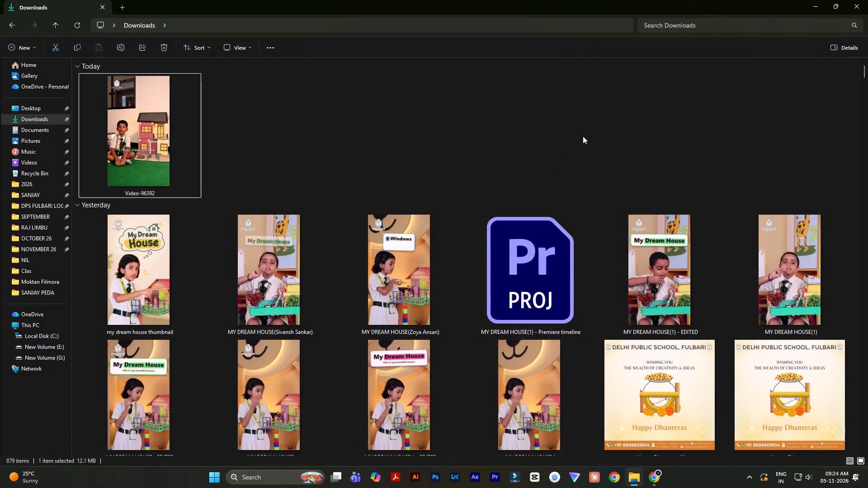
{"action": "left_click", "coordinate": [518, 478]}
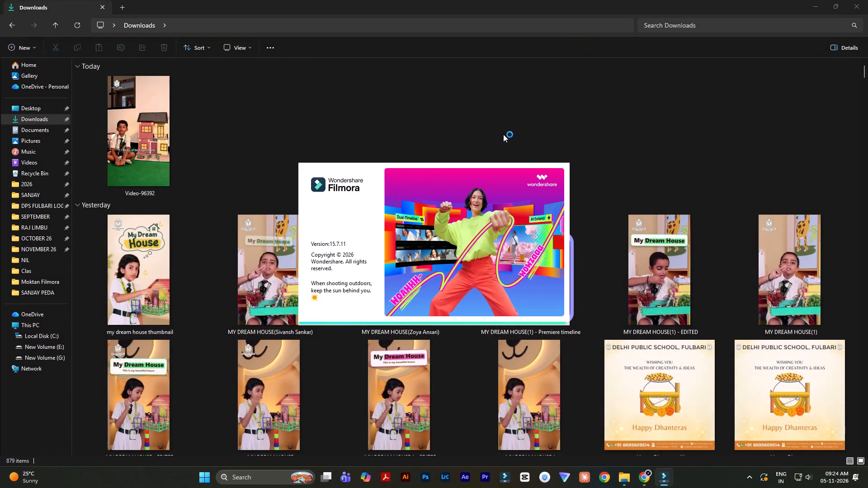
{"action": "left_click", "coordinate": [631, 76]}
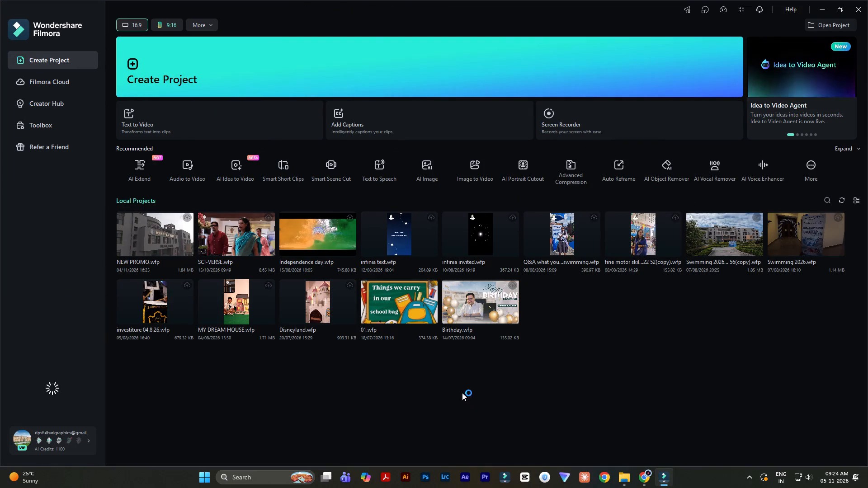
{"action": "left_click", "coordinate": [462, 393]}
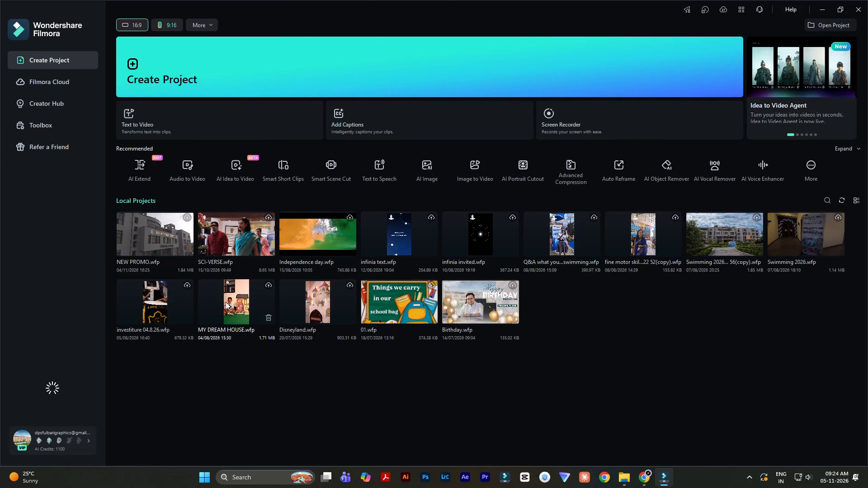
Duplicate the MY DREAM HOUSE project among the local projects.
{"action": "left_click", "coordinate": [226, 302]}
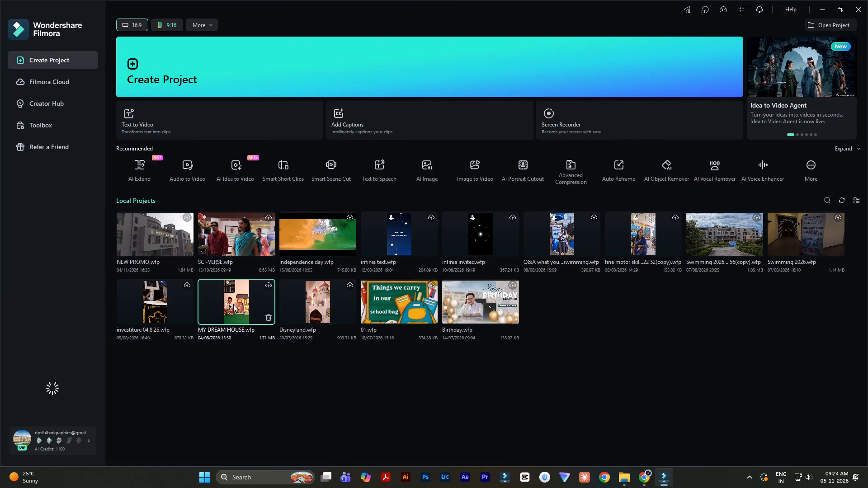
{"action": "right_click", "coordinate": [233, 304]}
{"action": "left_click", "coordinate": [261, 369]}
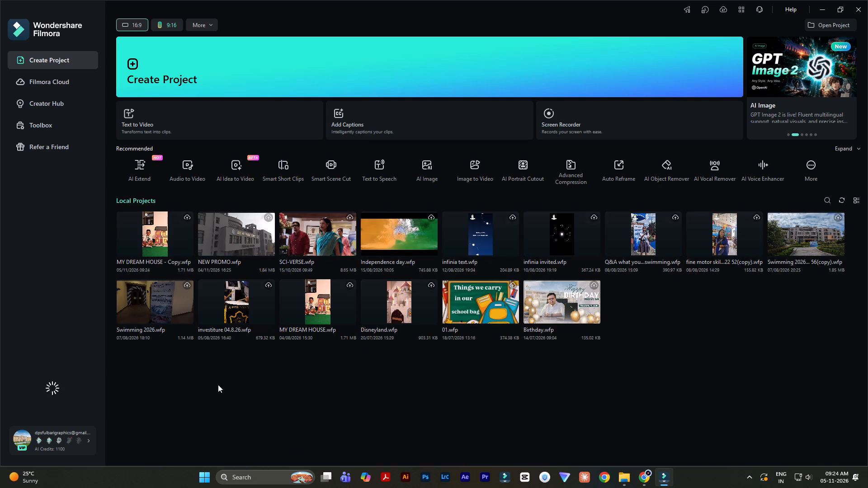
{"action": "left_click", "coordinate": [220, 388]}
Open the MY DREAM HOUSE - Copy project in the editor.
{"action": "double_click", "coordinate": [154, 226]}
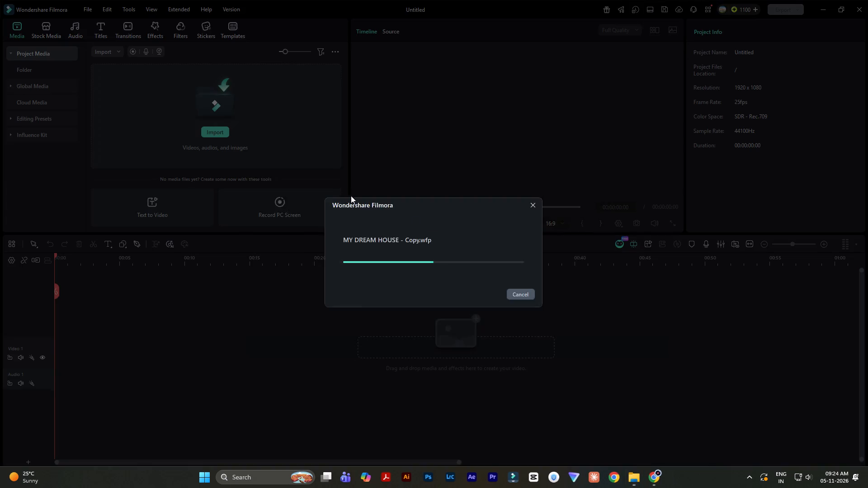
{"action": "left_click", "coordinate": [589, 328]}
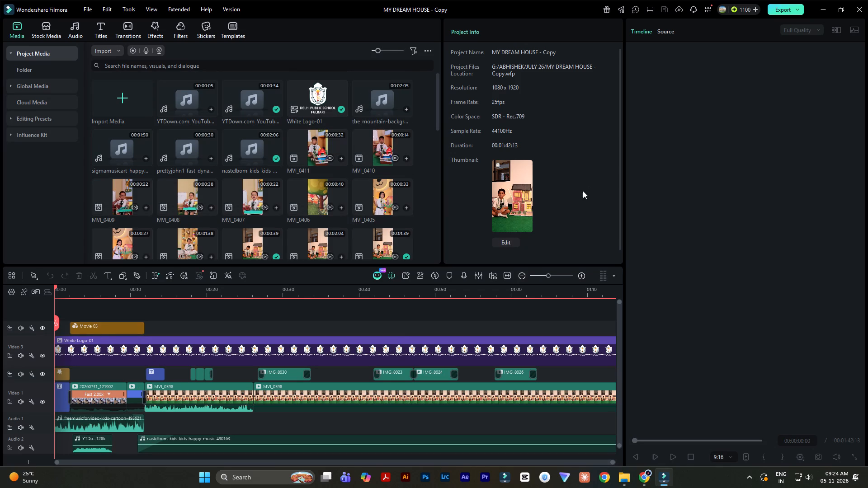
Play the start of the timeline to review the animated title and its transition into the first clip.
{"action": "left_click", "coordinate": [71, 310]}
{"action": "left_click", "coordinate": [74, 294]}
{"action": "left_click_drag", "start_coordinate": [72, 290], "coordinate": [51, 293]}
{"action": "key", "text": "space"}
{"action": "key", "text": "space"}
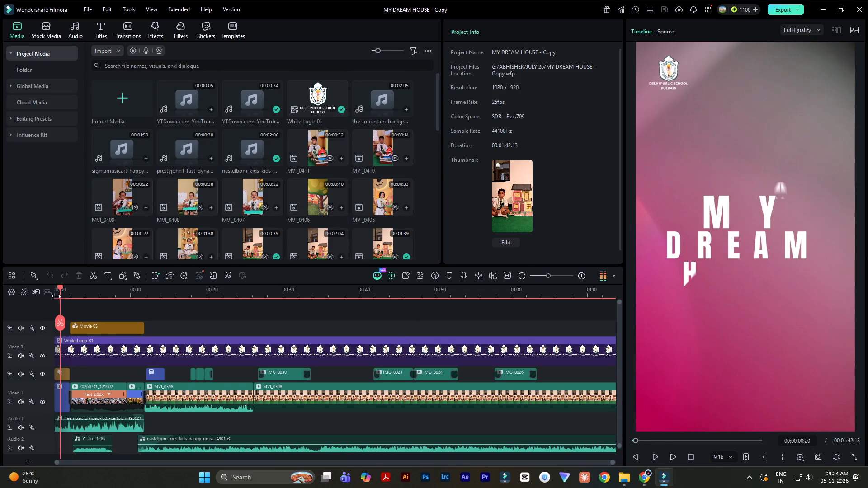
{"action": "left_click_drag", "start_coordinate": [60, 288], "coordinate": [41, 291]}
{"action": "key", "text": "space"}
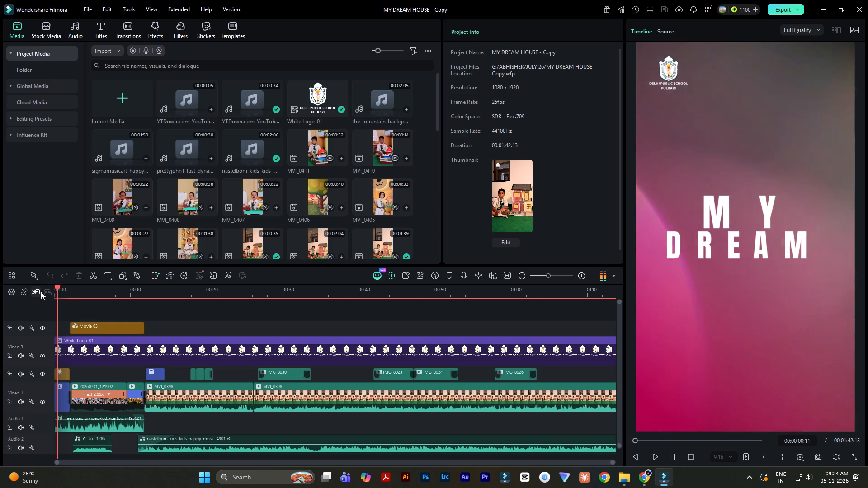
{"action": "key", "text": "space"}
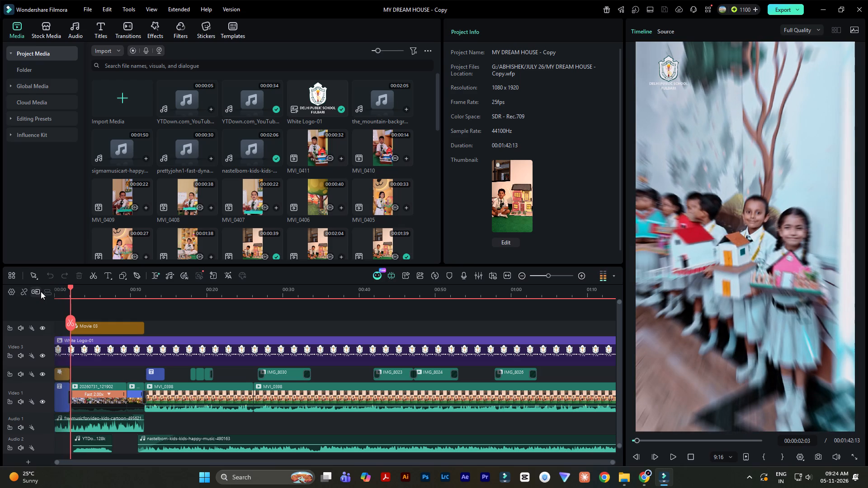
Scrub through the intro sequence up to the presenter's clip to examine its shots, and return the playhead to the start.
{"action": "scroll", "coordinate": [93, 335], "scroll_direction": "up", "scroll_amount": 7, "text": "ctrl"}
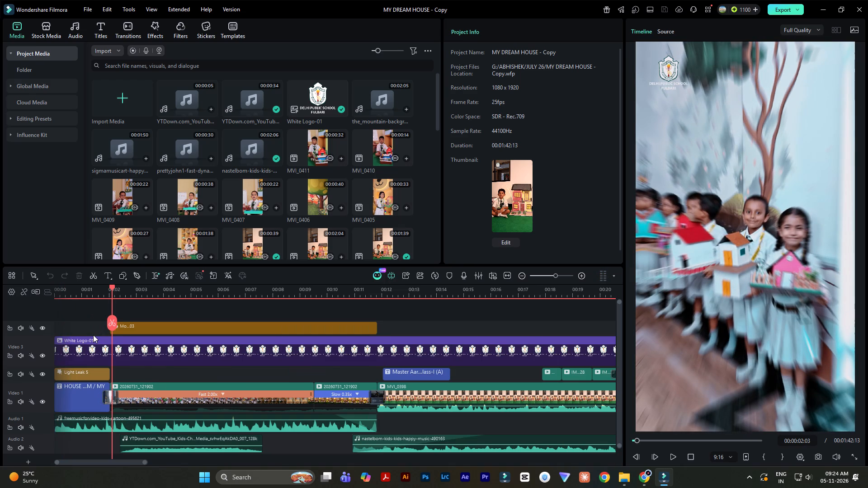
{"action": "scroll", "coordinate": [93, 335], "scroll_direction": "up", "scroll_amount": 9, "text": "alt"}
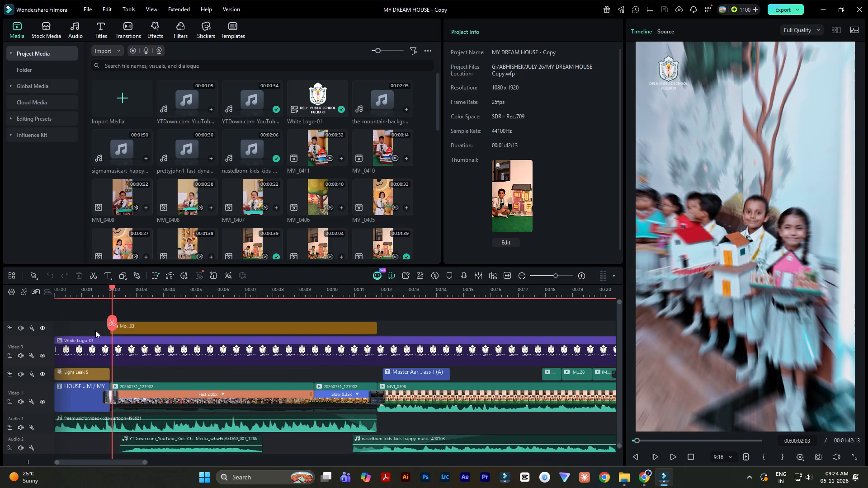
{"action": "left_click_drag", "start_coordinate": [112, 288], "coordinate": [113, 291]}
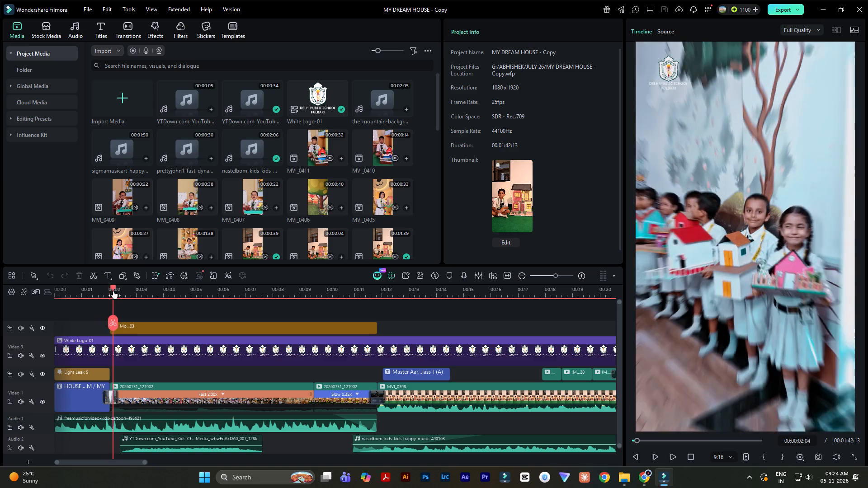
{"action": "left_click_drag", "start_coordinate": [113, 291], "coordinate": [162, 291]}
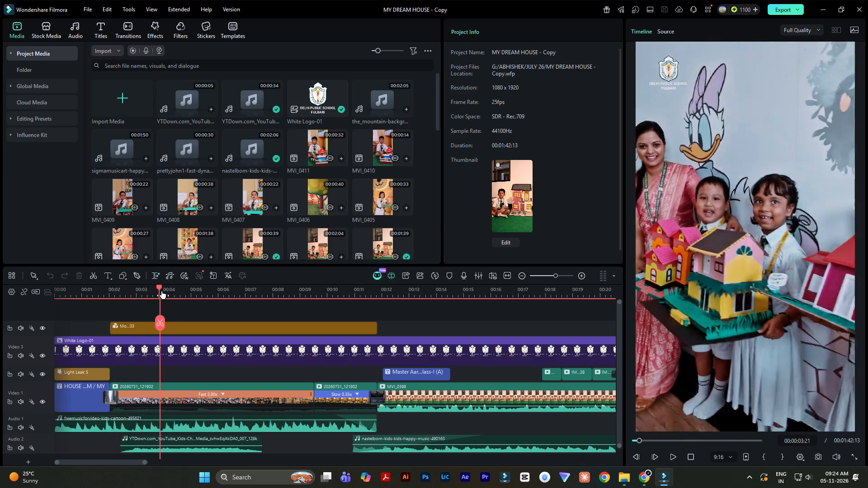
{"action": "left_click_drag", "start_coordinate": [162, 291], "coordinate": [279, 290]}
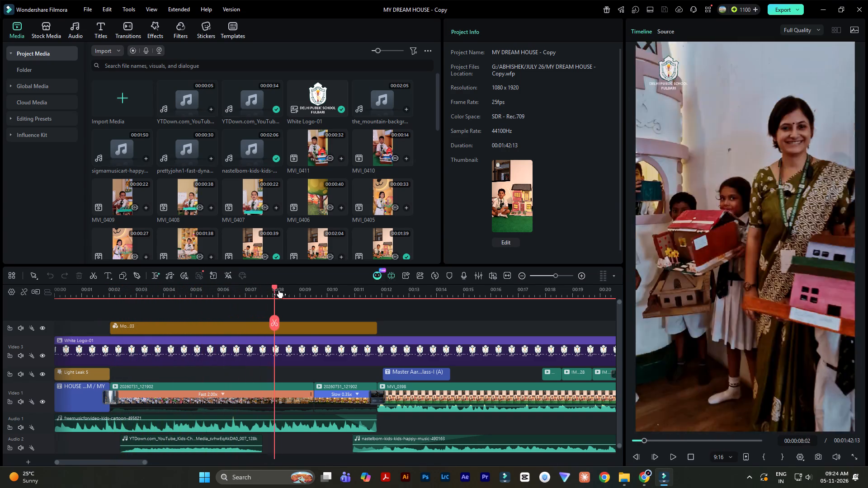
{"action": "left_click_drag", "start_coordinate": [279, 290], "coordinate": [367, 285]}
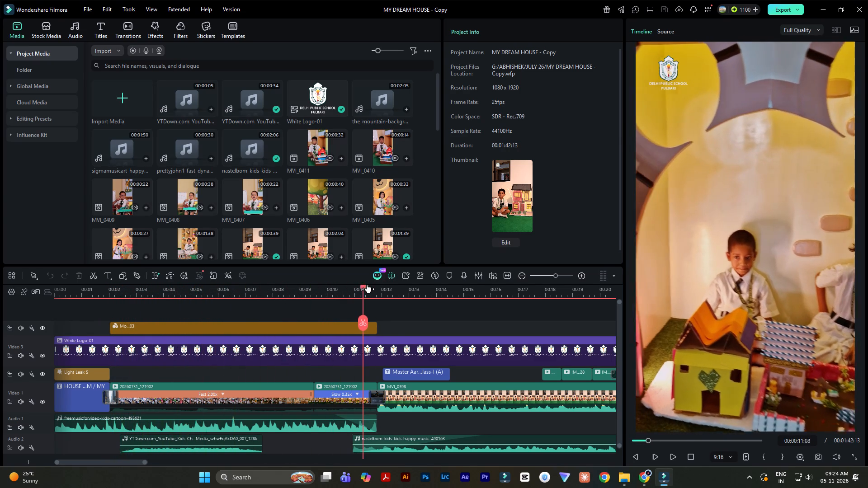
{"action": "left_click_drag", "start_coordinate": [367, 285], "coordinate": [338, 295]}
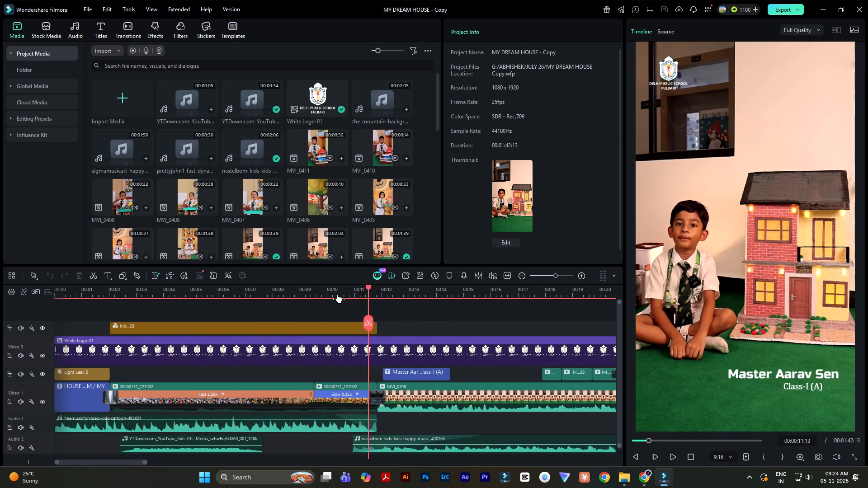
{"action": "left_click_drag", "start_coordinate": [338, 295], "coordinate": [37, 328]}
Delete the White Logo-01 overlay clip from the Video 2 track.
{"action": "scroll", "coordinate": [104, 349], "scroll_direction": "down", "scroll_amount": 6, "text": "ctrl"}
{"action": "left_click", "coordinate": [113, 350]}
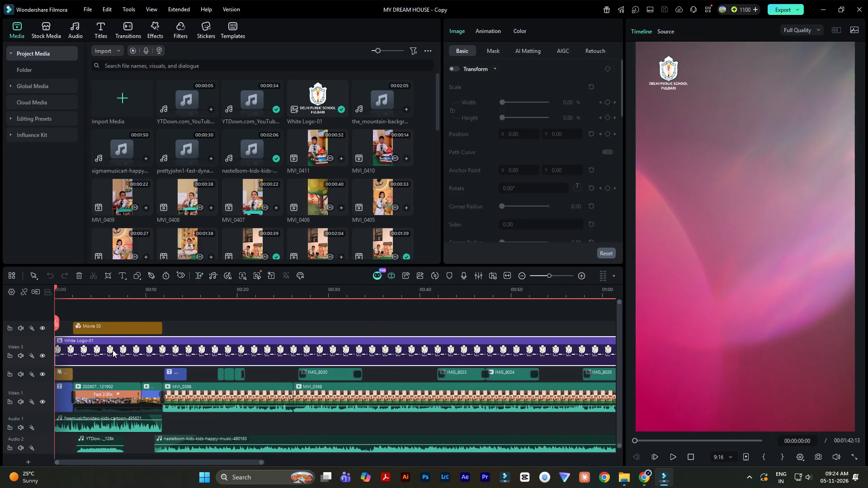
{"action": "key", "text": "BackSpace"}
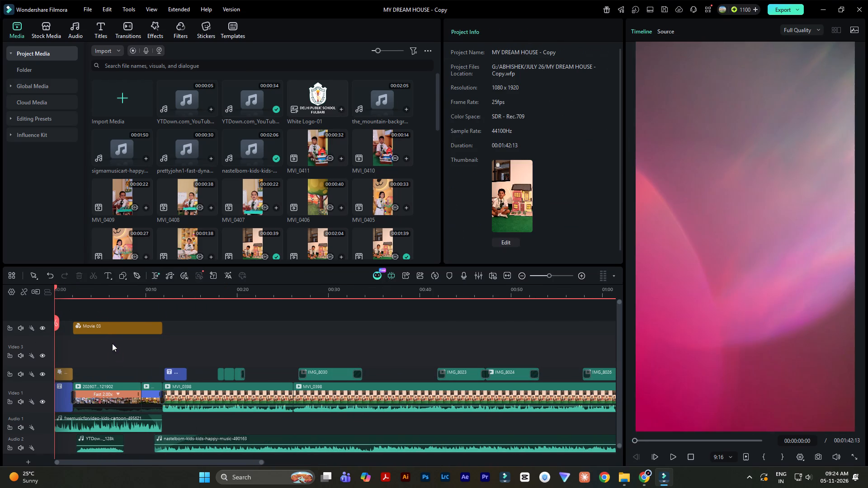
Delete the Movie 03 overlay, the two speed-adjusted intro clips after the title, and the first MVI_0398 clip.
{"action": "left_click_drag", "start_coordinate": [76, 296], "coordinate": [102, 298]}
{"action": "left_click", "coordinate": [96, 295]}
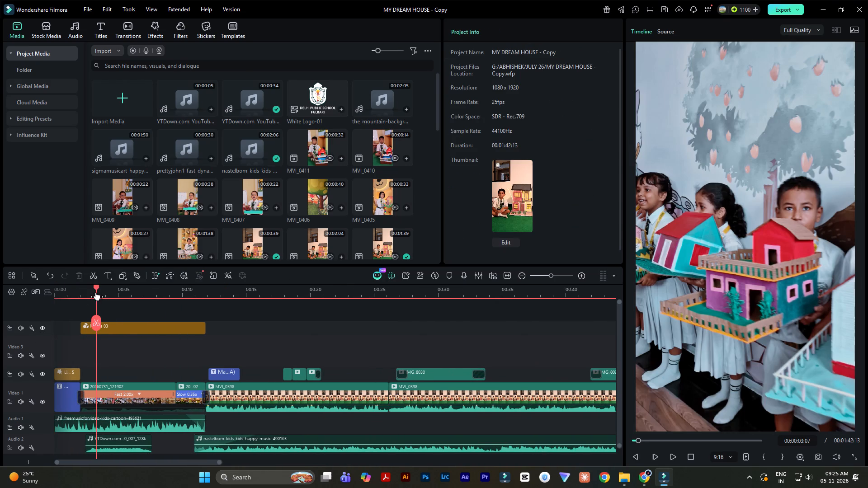
{"action": "left_click", "coordinate": [123, 328]}
{"action": "key", "text": "BackSpace"}
{"action": "left_click", "coordinate": [117, 394]}
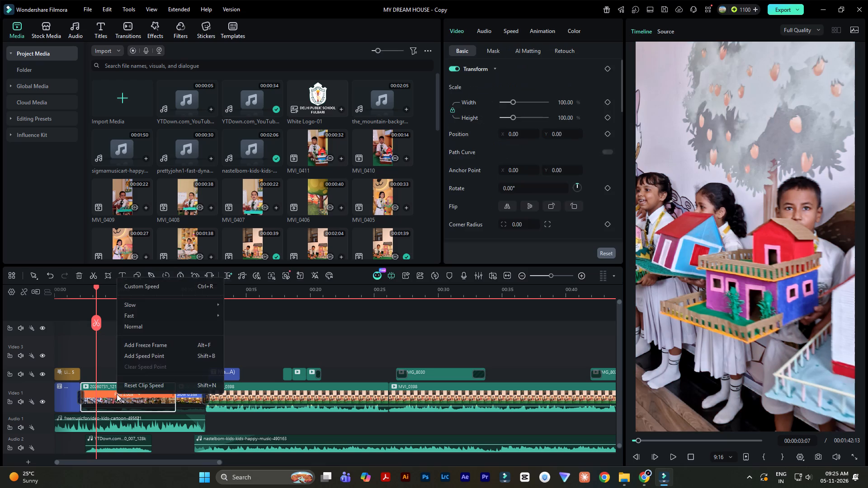
{"action": "key", "text": "BackSpace"}
{"action": "left_click", "coordinate": [192, 387]}
{"action": "key", "text": "BackSpace"}
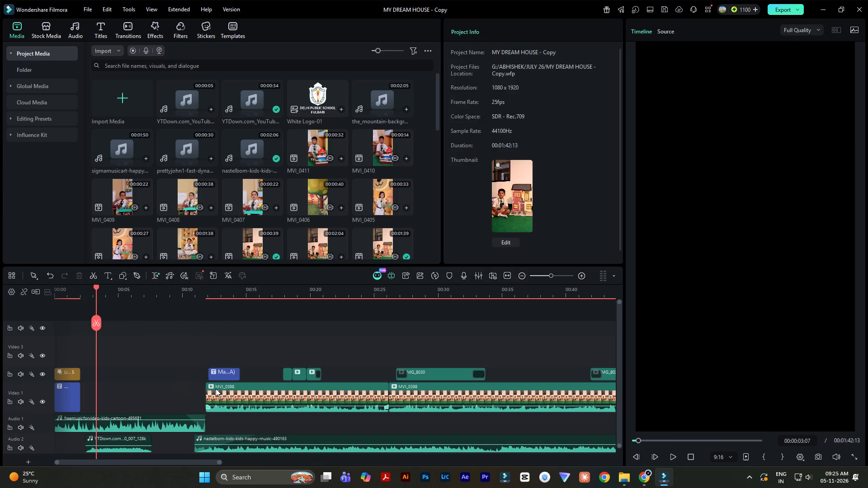
{"action": "left_click", "coordinate": [216, 389]}
{"action": "key", "text": "BackSpace"}
Delete all remaining video, title and audio clips after the opening, keeping only the HOUSE / DREAM / MY title and Light Leak 5.
{"action": "scroll", "coordinate": [165, 381], "scroll_direction": "down", "scroll_amount": 3, "text": "ctrl"}
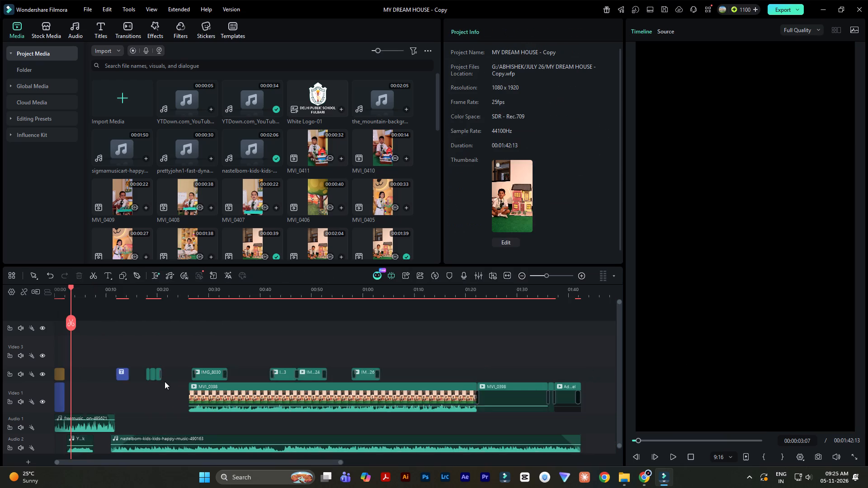
{"action": "scroll", "coordinate": [165, 381], "scroll_direction": "down", "scroll_amount": 5, "text": "ctrl"}
{"action": "left_click_drag", "start_coordinate": [81, 360], "coordinate": [401, 458]}
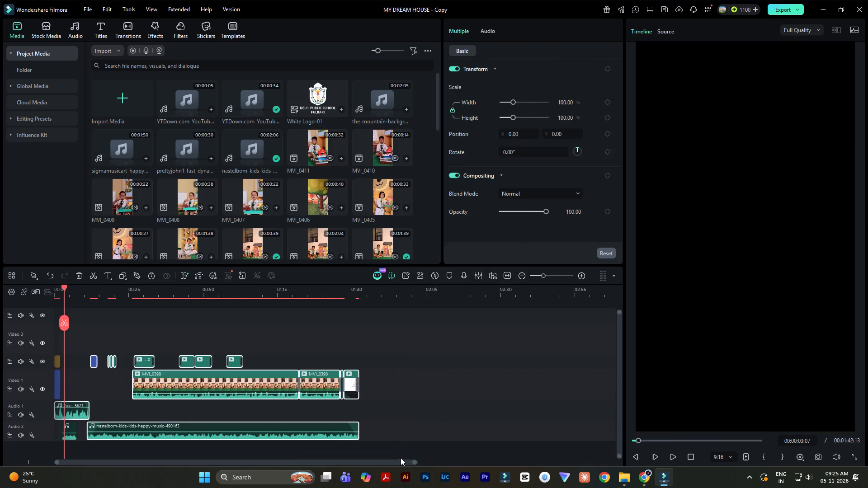
{"action": "key", "text": "BackSpace"}
{"action": "scroll", "coordinate": [132, 368], "scroll_direction": "up", "scroll_amount": 13, "text": "ctrl"}
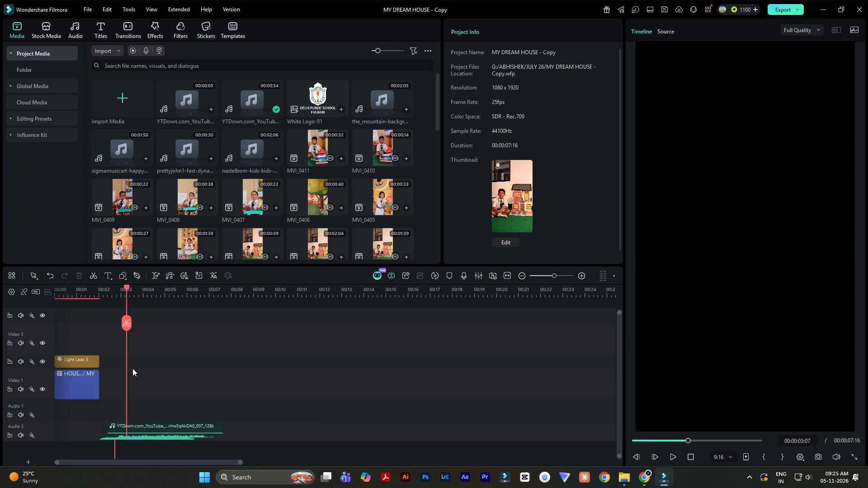
{"action": "scroll", "coordinate": [132, 368], "scroll_direction": "up", "scroll_amount": 5, "text": "ctrl"}
{"action": "scroll", "coordinate": [132, 368], "scroll_direction": "up", "scroll_amount": 2, "text": "alt"}
{"action": "left_click", "coordinate": [298, 427]}
{"action": "key", "text": "BackSpace"}
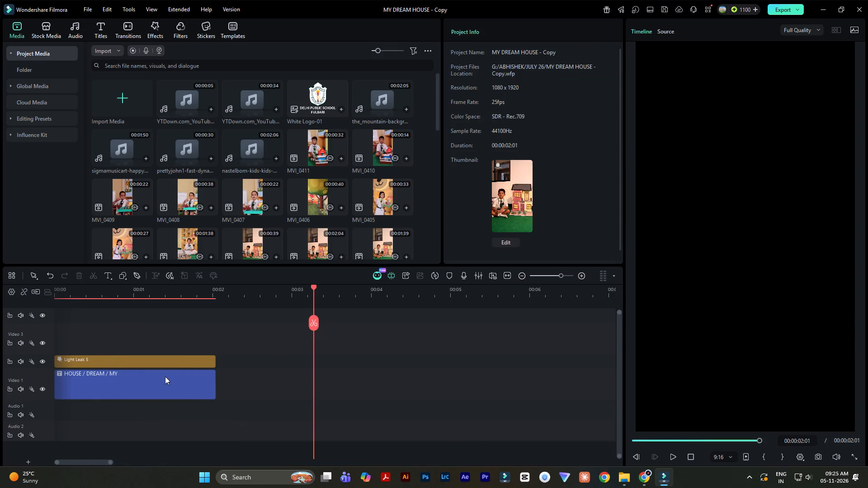
Play the remaining title sequence through to its end to review the text animation and how it finishes.
{"action": "left_click_drag", "start_coordinate": [127, 296], "coordinate": [101, 295]}
{"action": "left_click", "coordinate": [102, 295]}
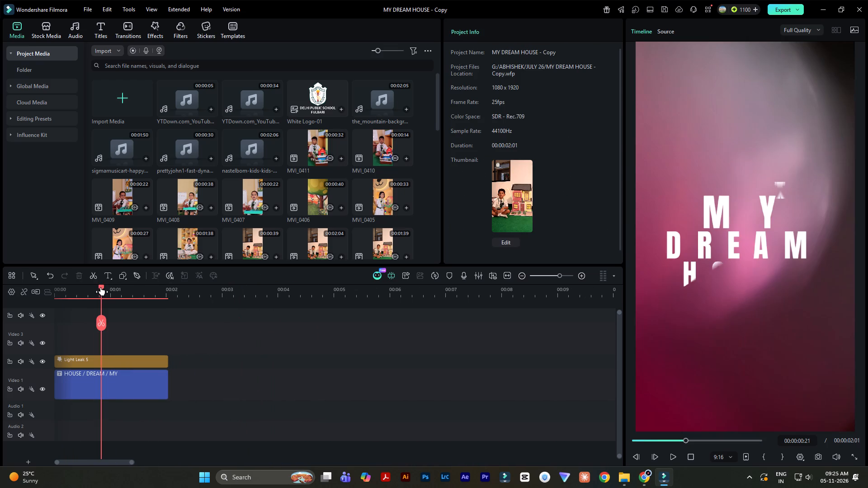
{"action": "left_click_drag", "start_coordinate": [101, 287], "coordinate": [0, 299]}
{"action": "key", "text": "space"}
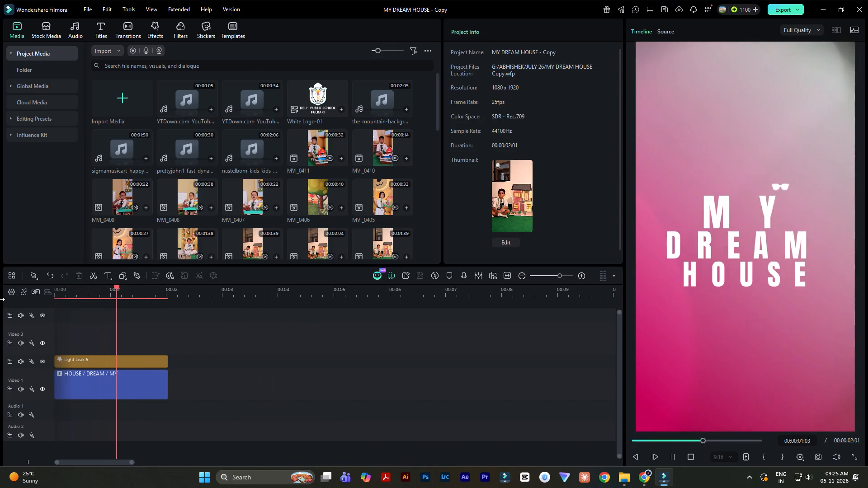
{"action": "key", "text": "space"}
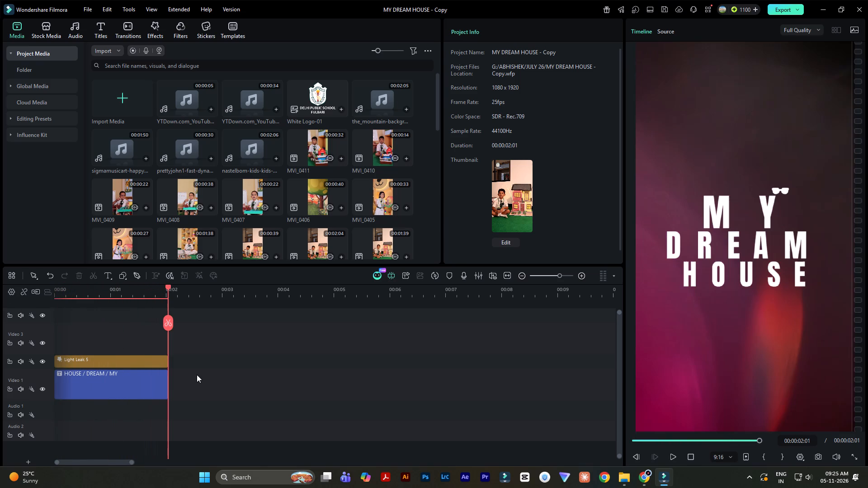
{"action": "key", "text": "space"}
{"action": "key", "text": "space"}
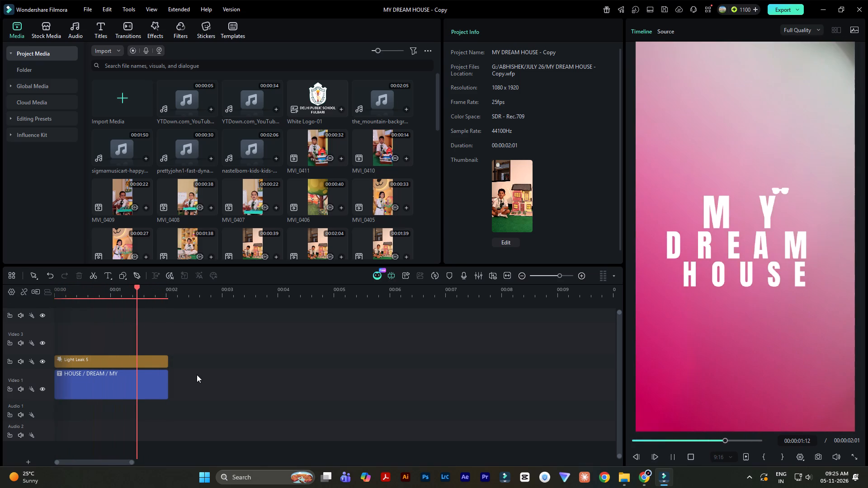
{"action": "key", "text": "space"}
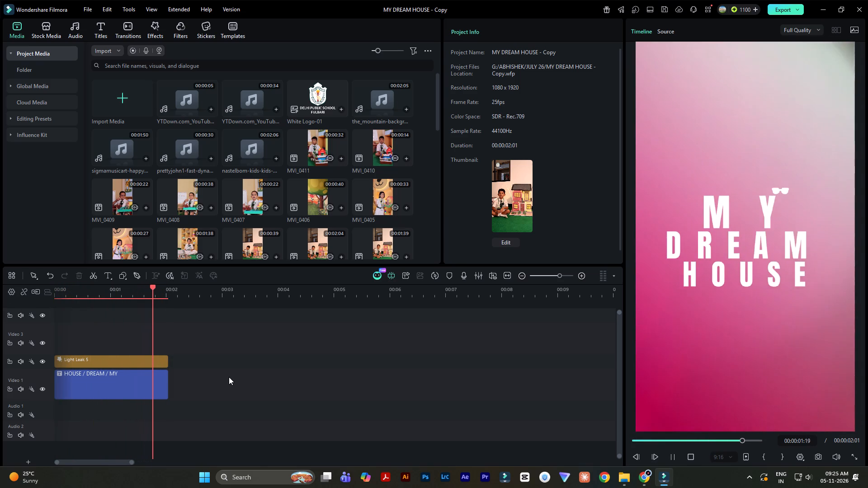
{"action": "key", "text": "space"}
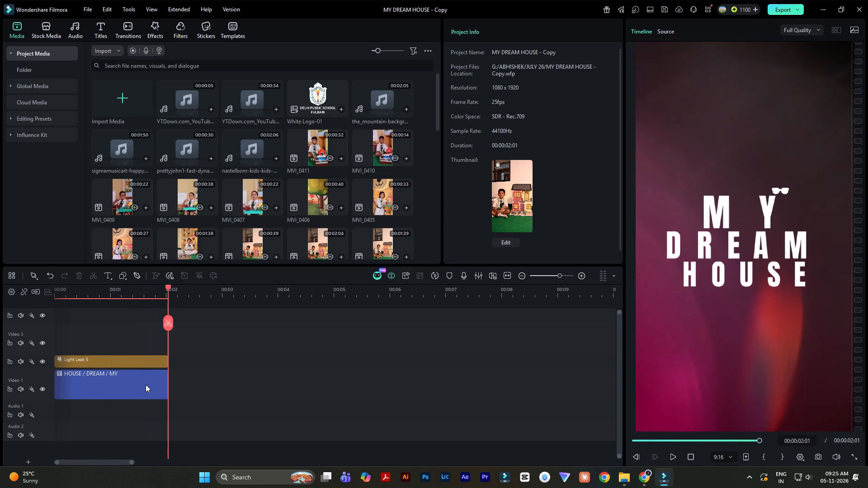
Set the Out animation of the HOUSE / DREAM / MY title to None.
{"action": "left_click", "coordinate": [144, 383]}
{"action": "left_click", "coordinate": [527, 30]}
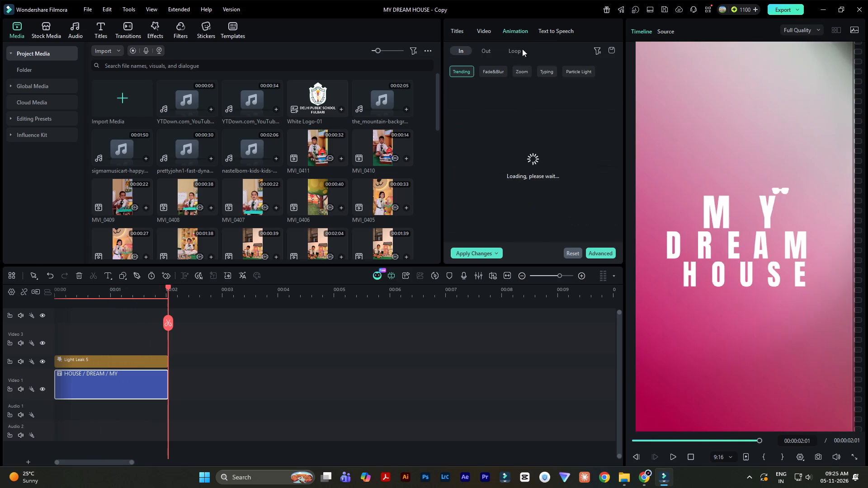
{"action": "left_click", "coordinate": [489, 49]}
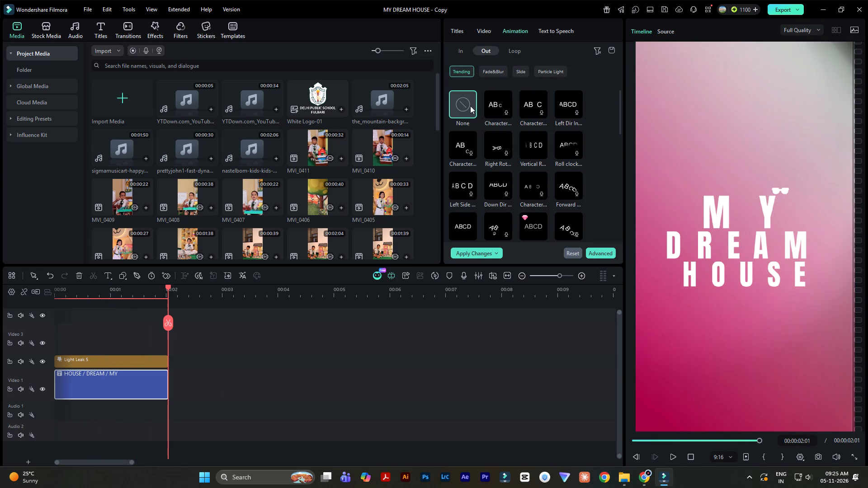
{"action": "left_click", "coordinate": [466, 102]}
{"action": "left_click", "coordinate": [149, 330]}
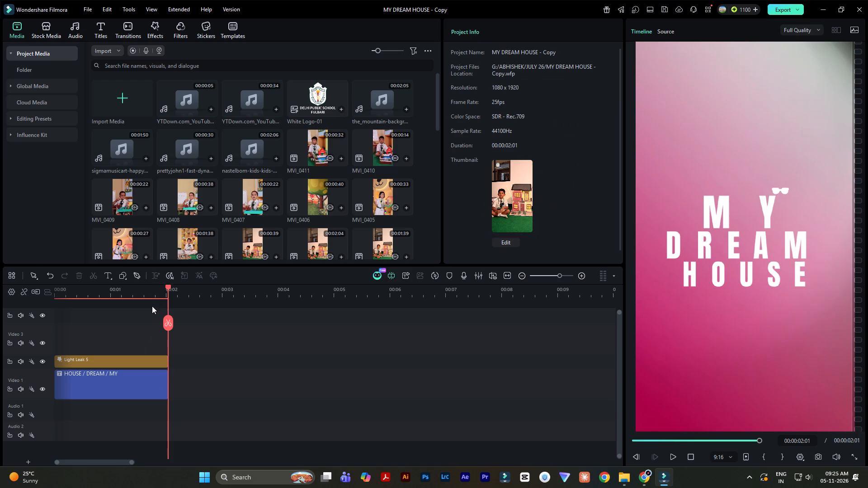
Export the title sequence as a local MP4 named MY DREAM HOUSE - INTRO, and return to the timeline.
{"action": "left_click_drag", "start_coordinate": [166, 286], "coordinate": [0, 320]}
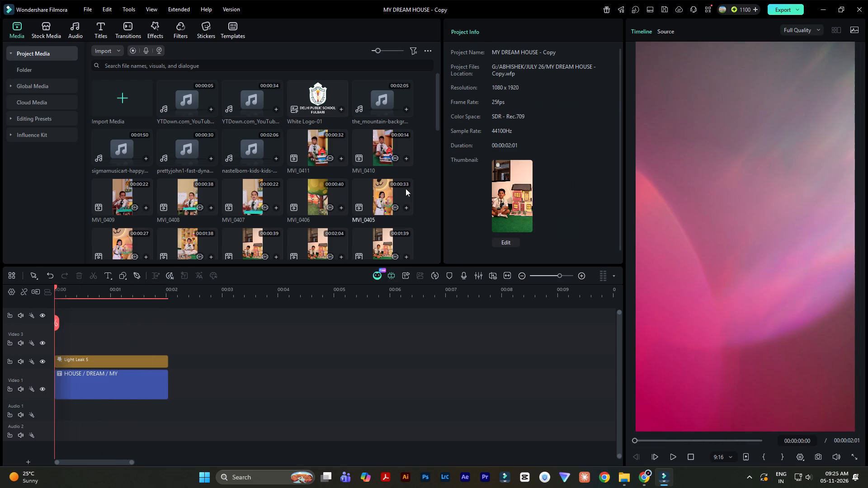
{"action": "left_click", "coordinate": [792, 14]}
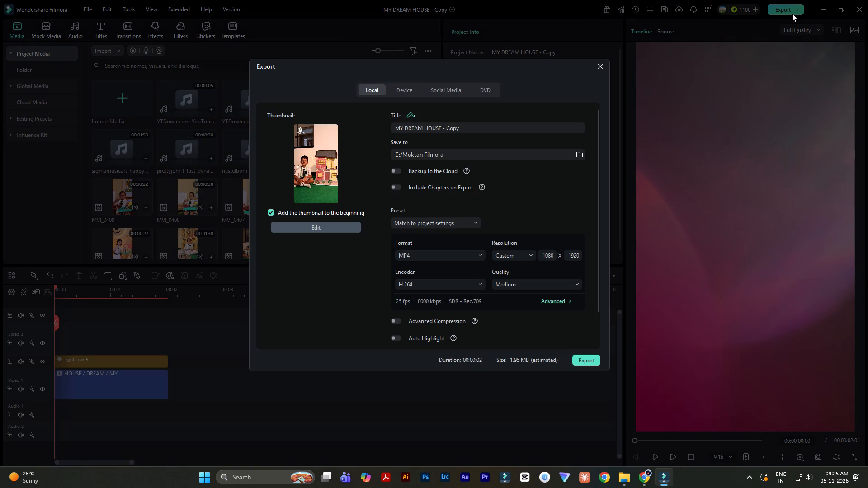
{"action": "double_click", "coordinate": [448, 127]}
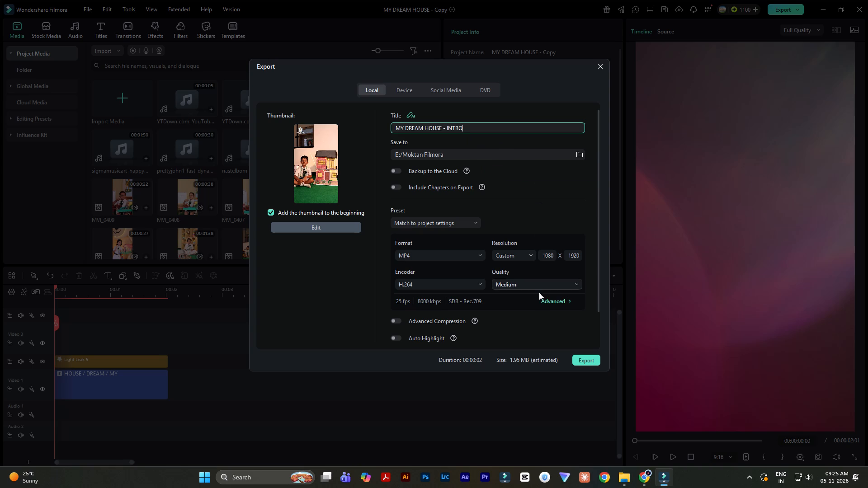
{"action": "left_click", "coordinate": [583, 363]}
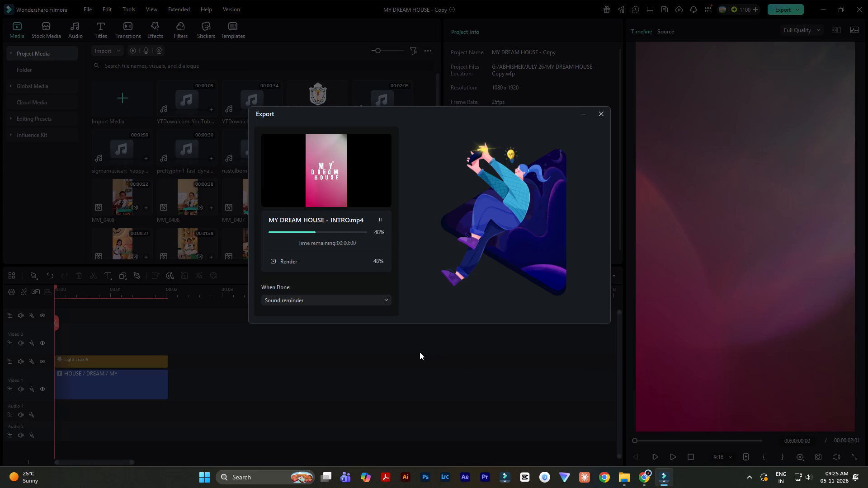
{"action": "left_click", "coordinate": [600, 117]}
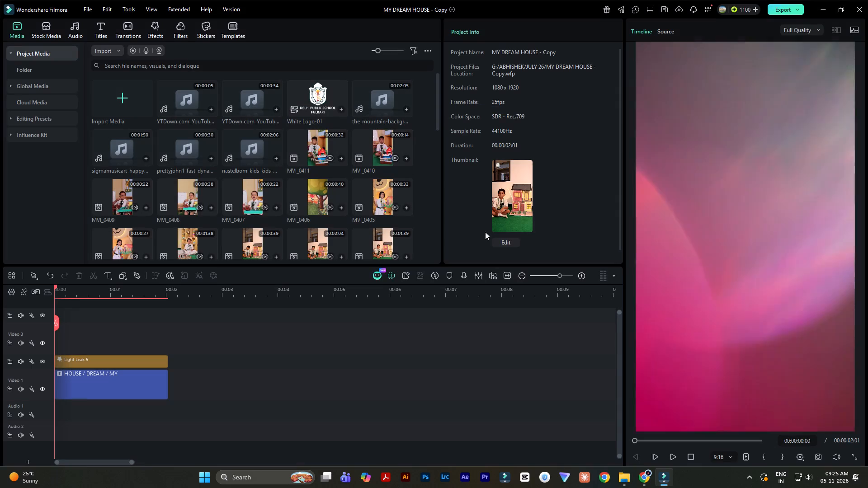
{"action": "left_click", "coordinate": [111, 319]}
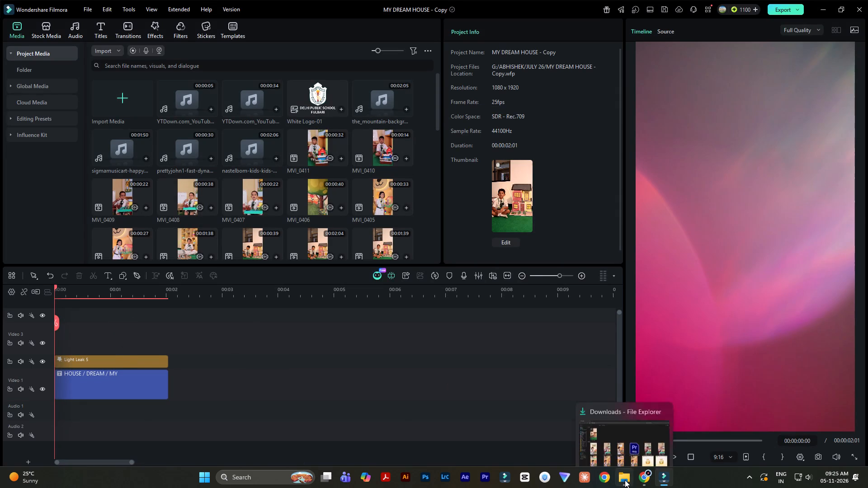
Open UrbanVPN in free mode, search the locations for UKR, connect to Ukraine, and put the VPN window away.
{"action": "left_click", "coordinate": [625, 480]}
{"action": "left_click", "coordinate": [548, 479]}
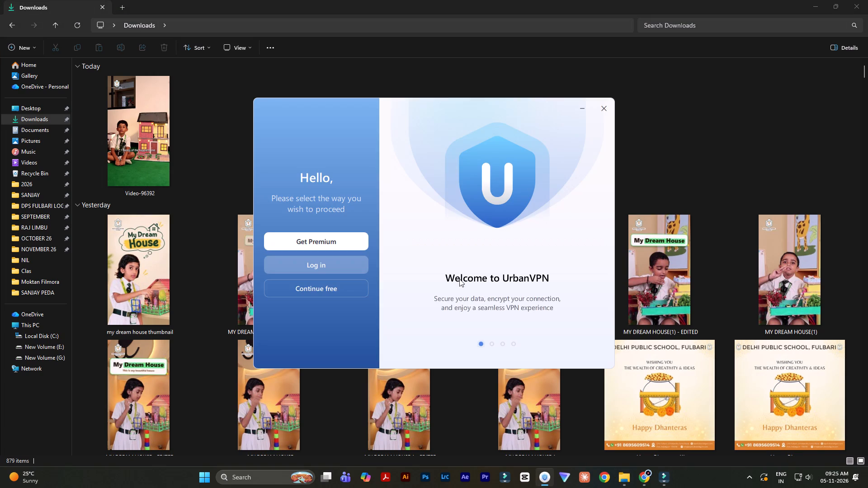
{"action": "left_click", "coordinate": [335, 285]}
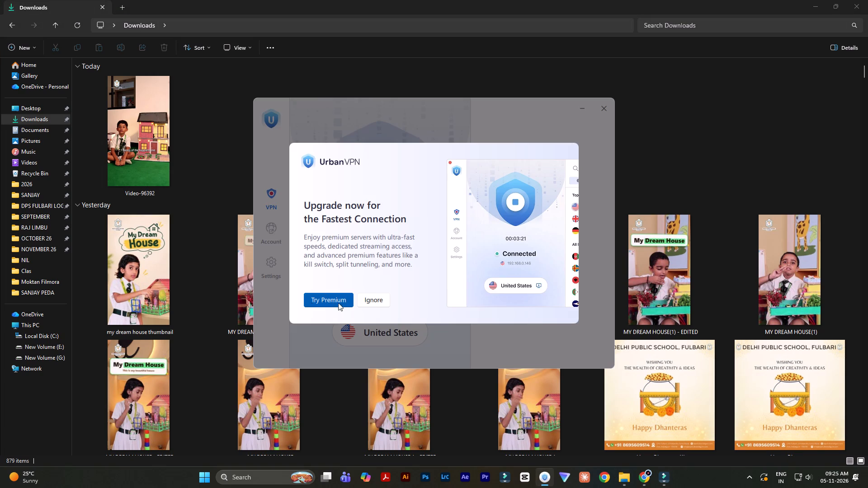
{"action": "left_click", "coordinate": [374, 303]}
{"action": "left_click", "coordinate": [513, 126]}
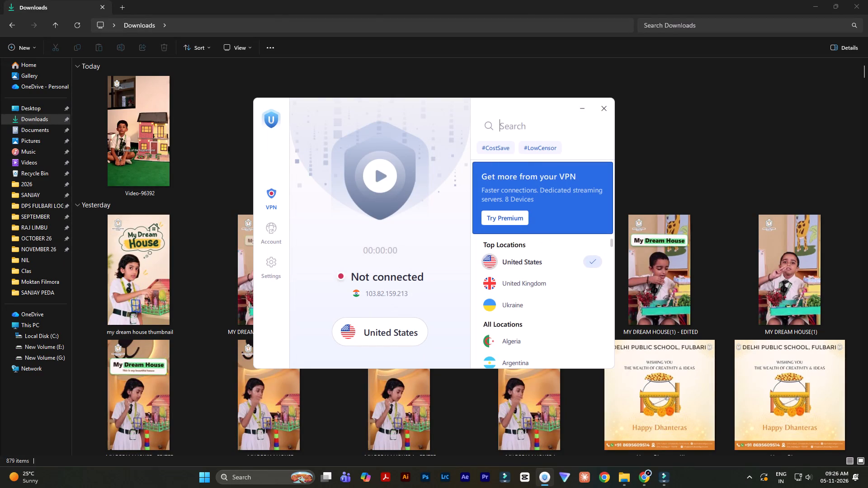
{"action": "type", "text": "UK"}
{"action": "key", "text": "r"}
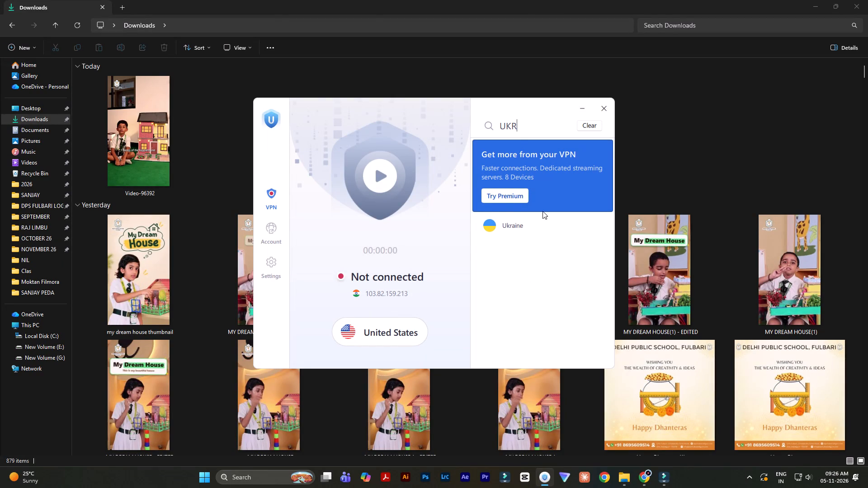
{"action": "left_click", "coordinate": [531, 223]}
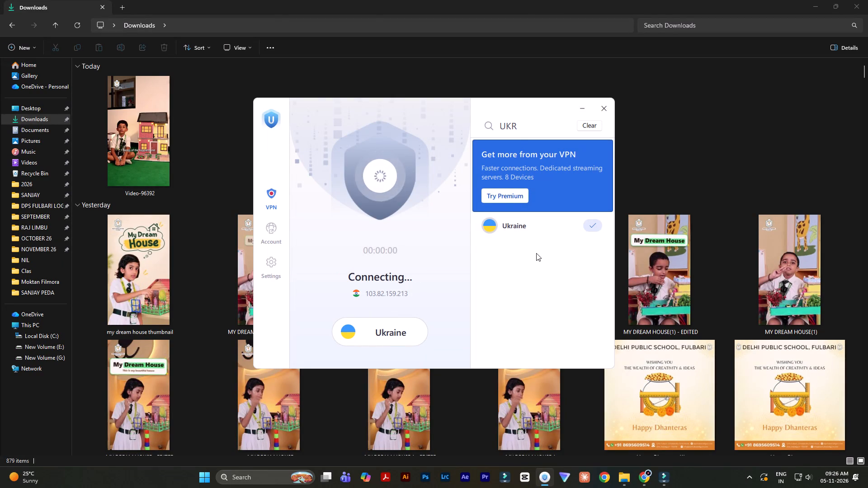
{"action": "left_click", "coordinate": [580, 110]}
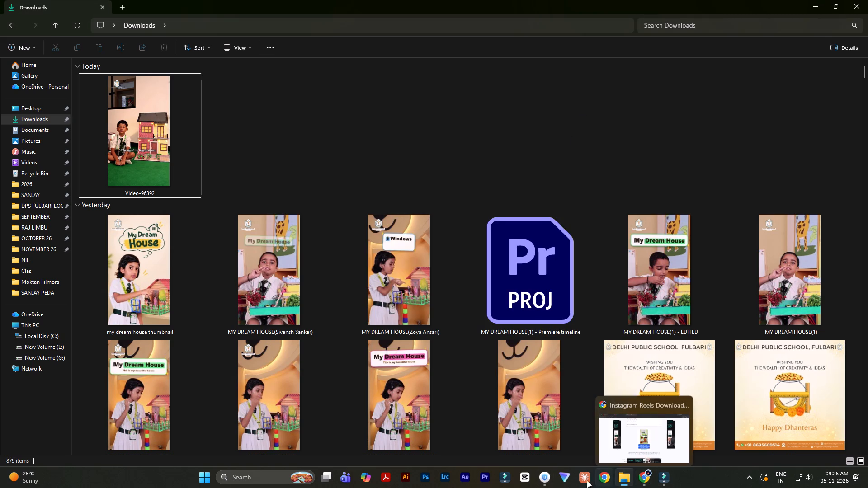
Launch CapCut.
{"action": "left_click", "coordinate": [528, 478]}
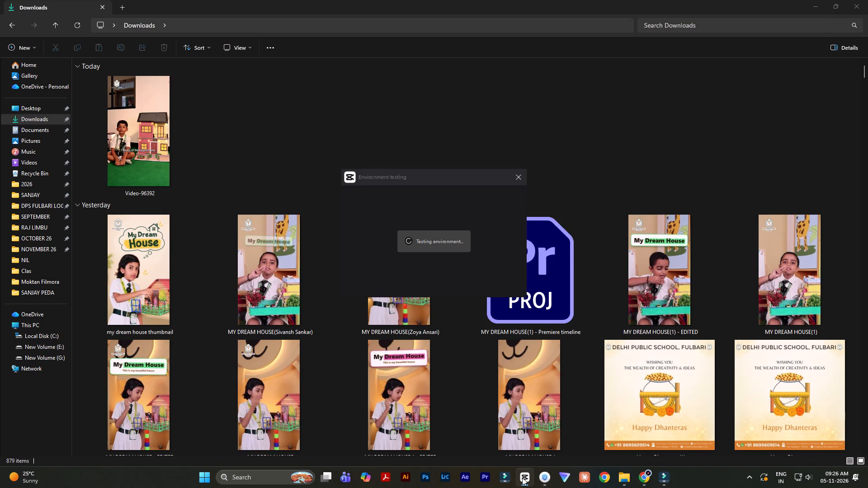
Open the Moktan Filmora folder in a new File Explorer tab and locate the MY DREAM HOUSE - INTRO video.
{"action": "left_click", "coordinate": [118, 6]}
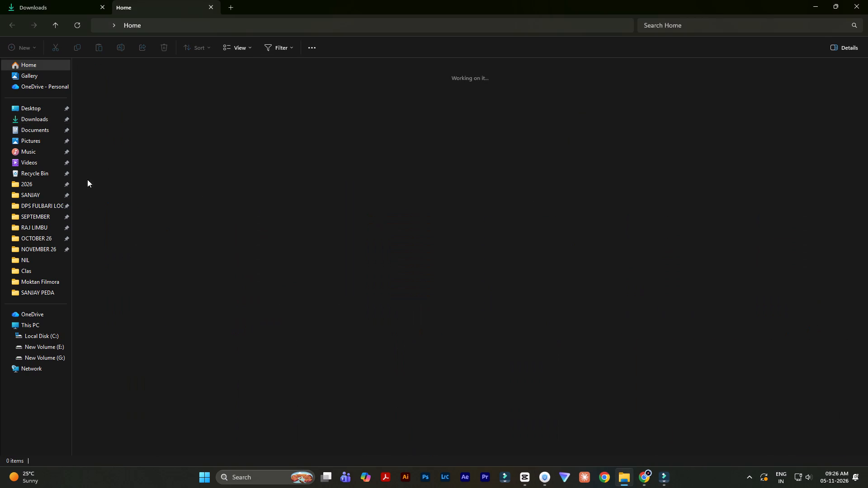
{"action": "scroll", "coordinate": [45, 251], "scroll_direction": "up", "scroll_amount": 4}
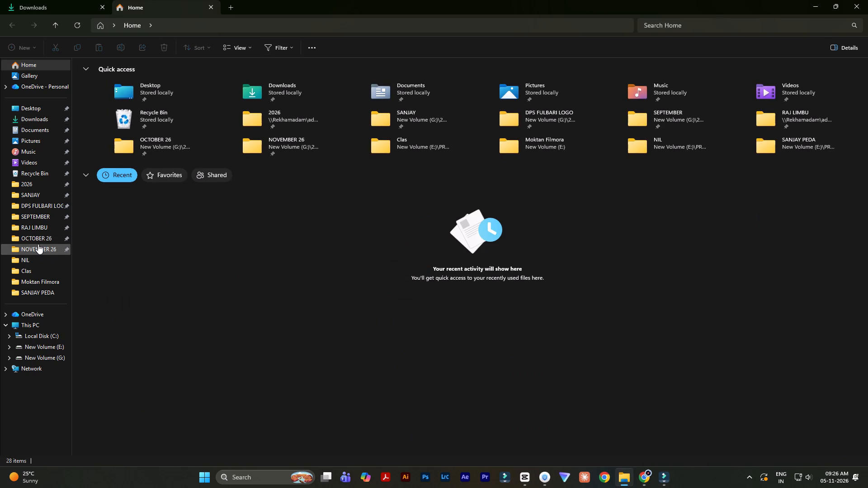
{"action": "left_click", "coordinate": [44, 283]}
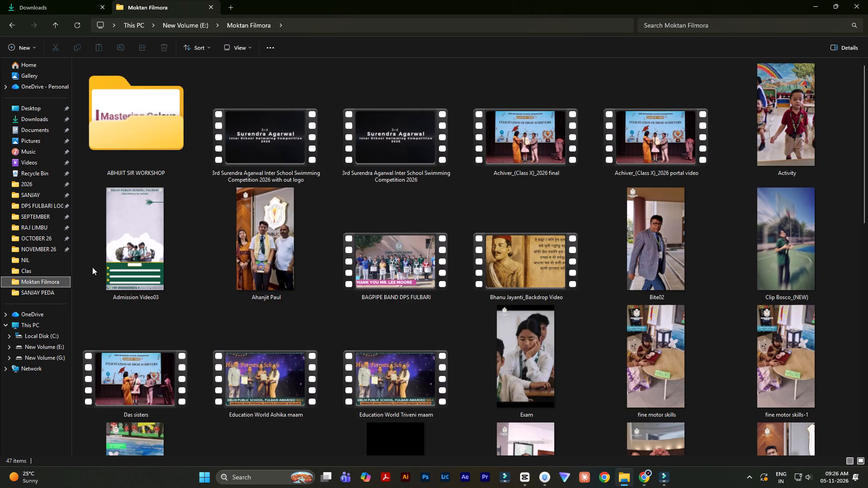
{"action": "scroll", "coordinate": [565, 258], "scroll_direction": "down", "scroll_amount": 3}
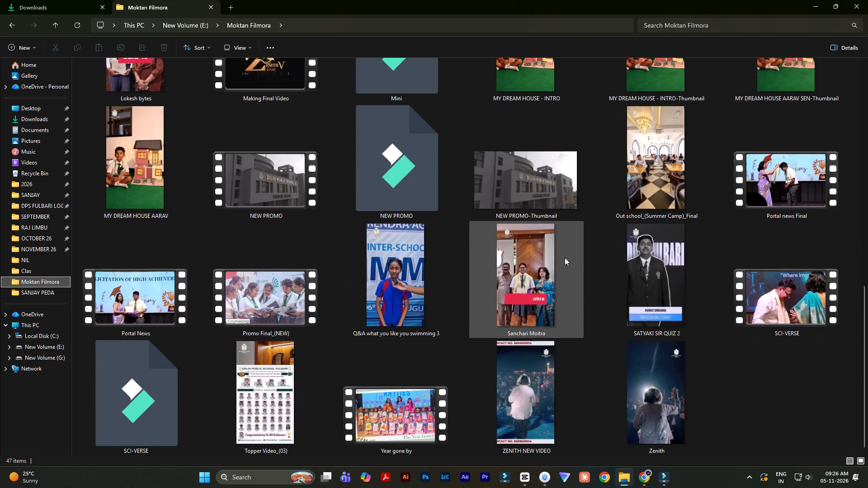
{"action": "scroll", "coordinate": [565, 258], "scroll_direction": "up", "scroll_amount": 4}
{"action": "key", "text": "m"}
{"action": "left_click", "coordinate": [522, 220]}
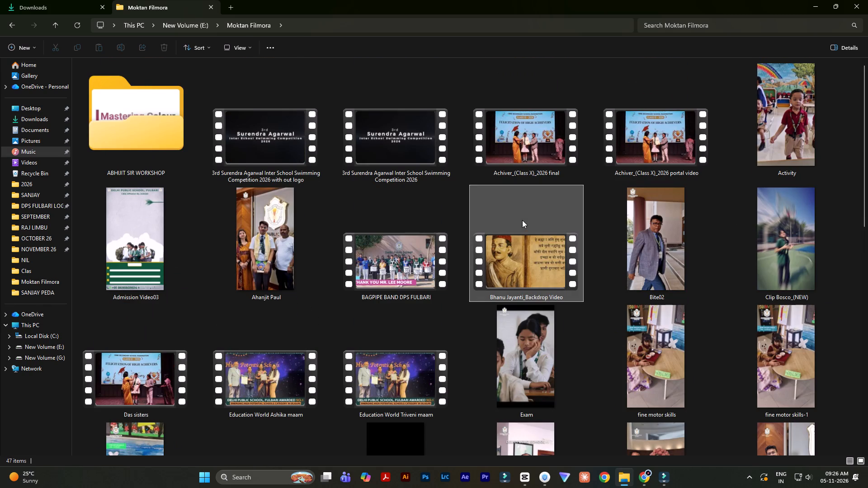
{"action": "type", "text": "mm"}
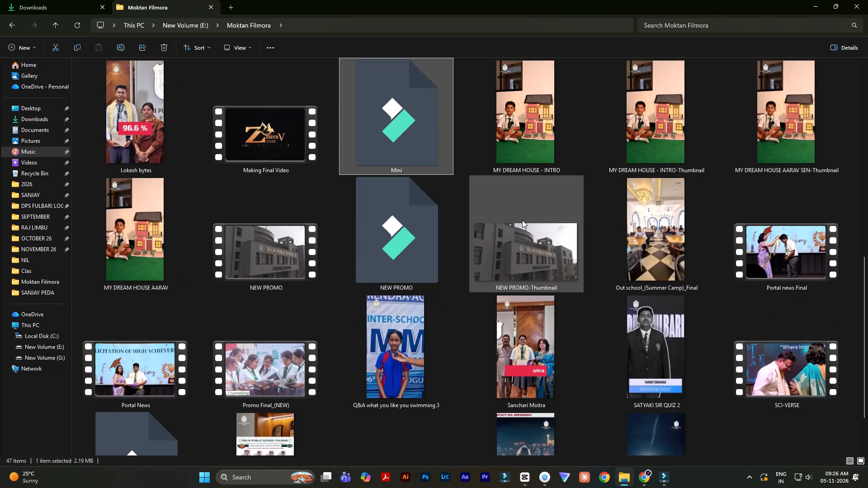
{"action": "key", "text": "m"}
Play the MY DREAM HOUSE - INTRO video, scrub through its opening, and check its separate thumbnail image.
{"action": "double_click", "coordinate": [536, 94]}
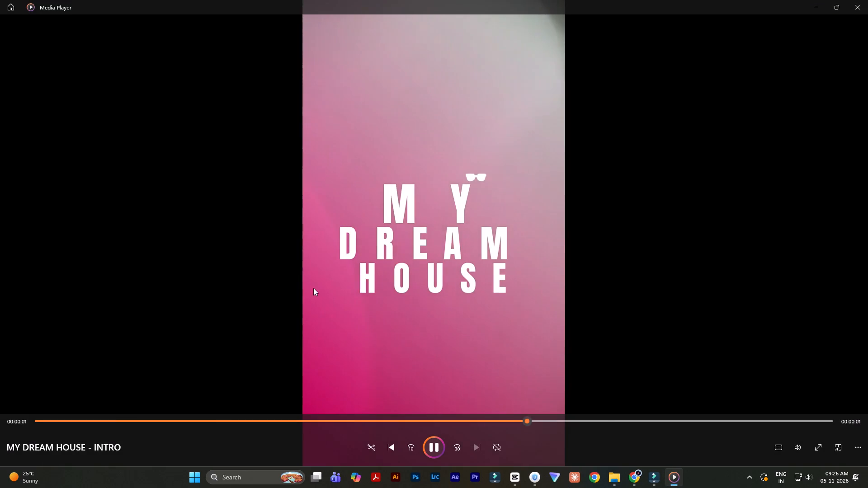
{"action": "left_click_drag", "start_coordinate": [36, 419], "coordinate": [29, 421]}
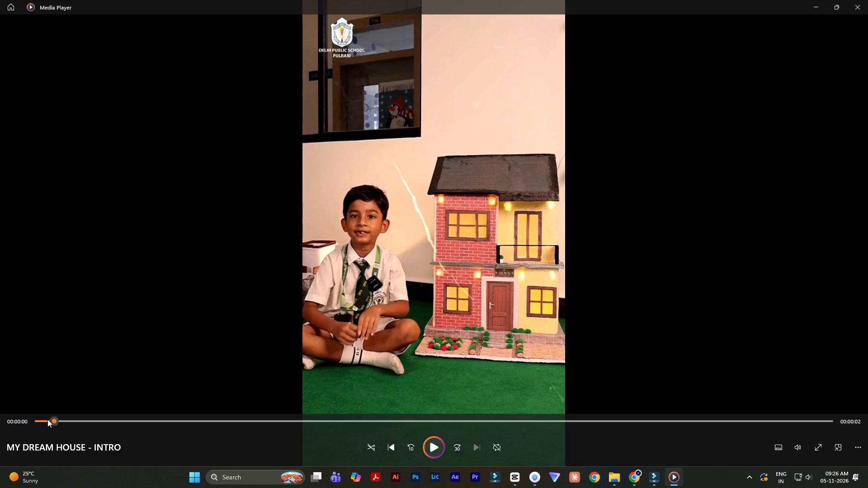
{"action": "left_click_drag", "start_coordinate": [57, 419], "coordinate": [103, 419]}
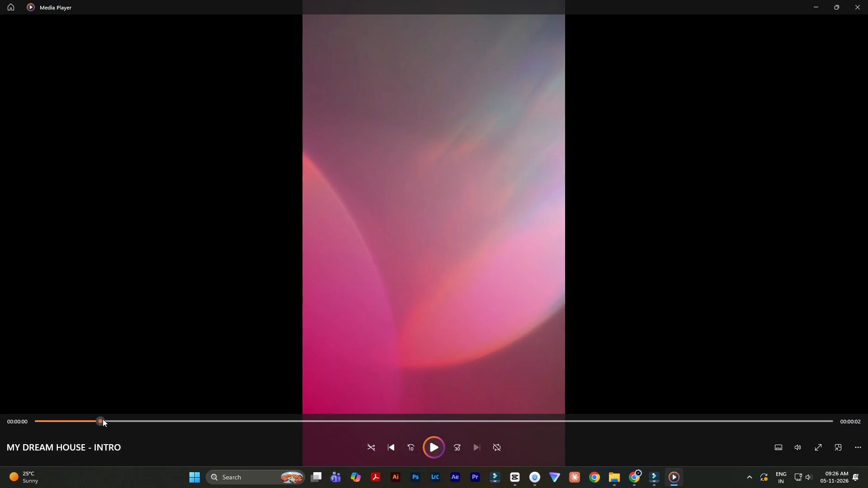
{"action": "left_click_drag", "start_coordinate": [103, 419], "coordinate": [11, 416]}
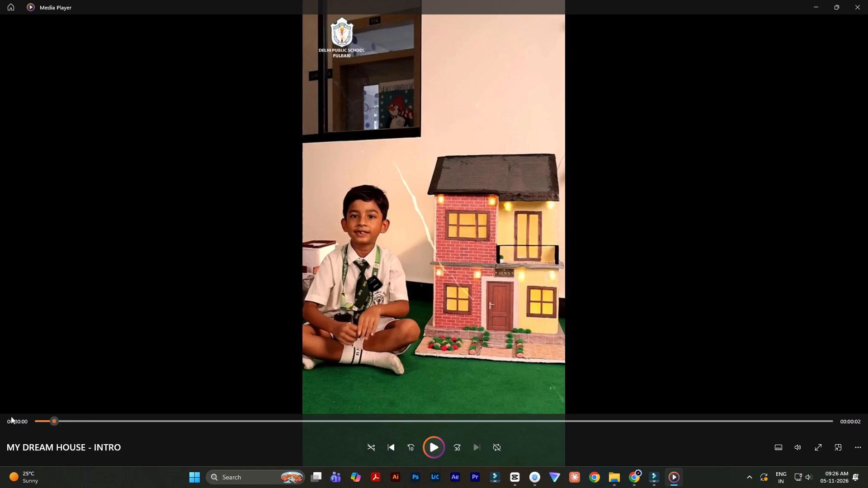
{"action": "left_click_drag", "start_coordinate": [11, 416], "coordinate": [66, 419]}
{"action": "left_click_drag", "start_coordinate": [66, 419], "coordinate": [104, 420]}
{"action": "left_click", "coordinate": [867, 7]}
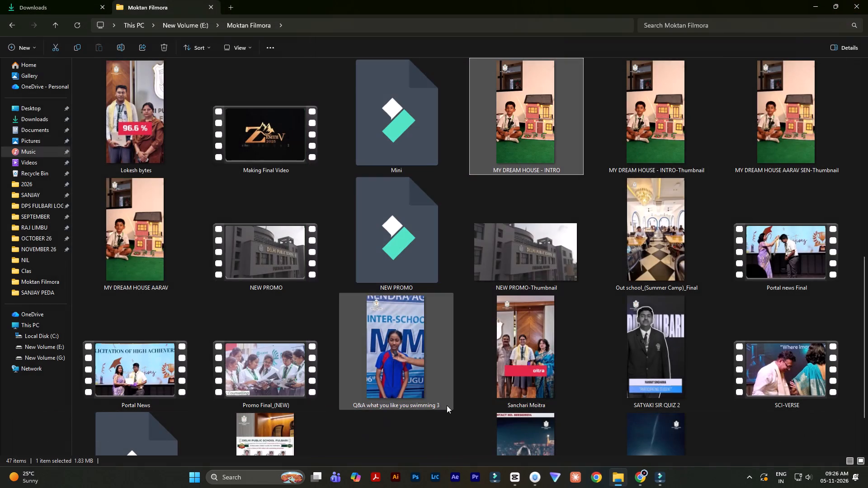
{"action": "double_click", "coordinate": [640, 135]}
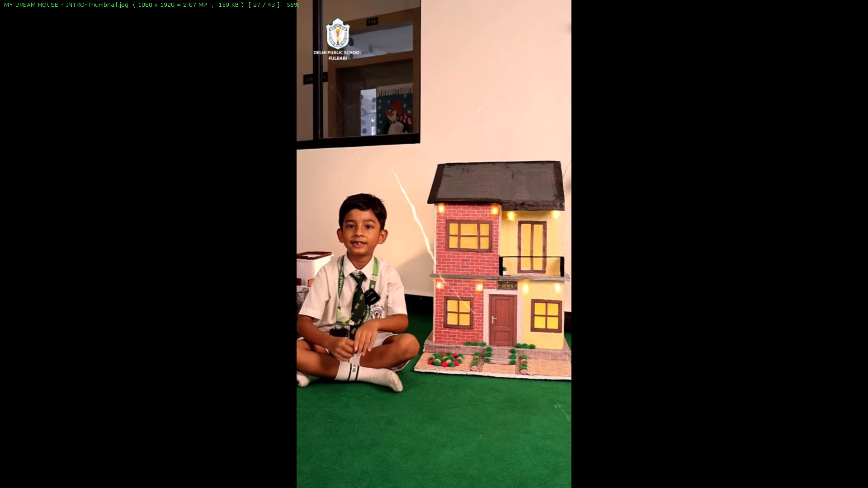
{"action": "key", "text": "Escape"}
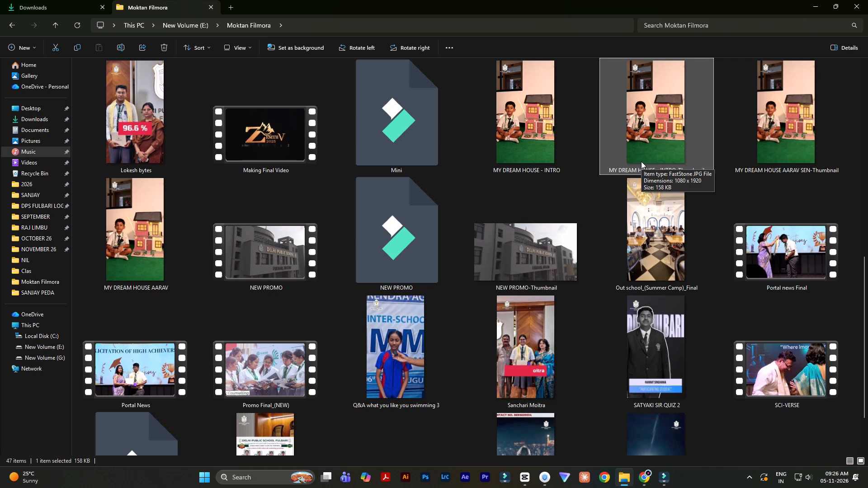
Move the MY DREAM HOUSE - INTRO video into a new folder named My Dream house inside NOVEMBER 26.
{"action": "left_click", "coordinate": [528, 138]}
{"action": "key", "text": "ctrl+x"}
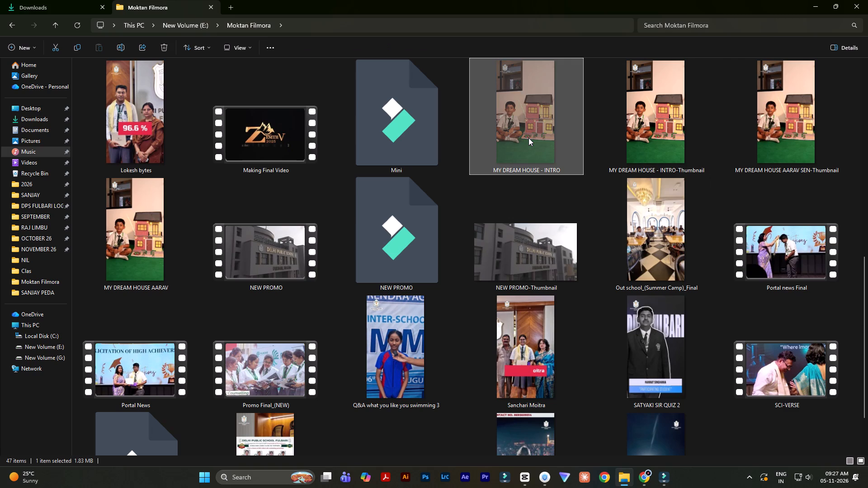
{"action": "left_click", "coordinate": [31, 250]}
{"action": "double_click", "coordinate": [272, 211]}
{"action": "left_click", "coordinate": [28, 47]}
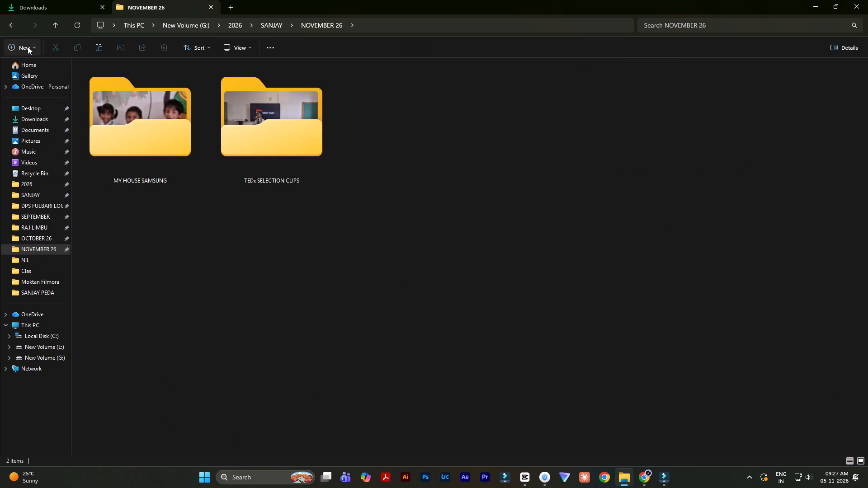
{"action": "left_click", "coordinate": [40, 66]}
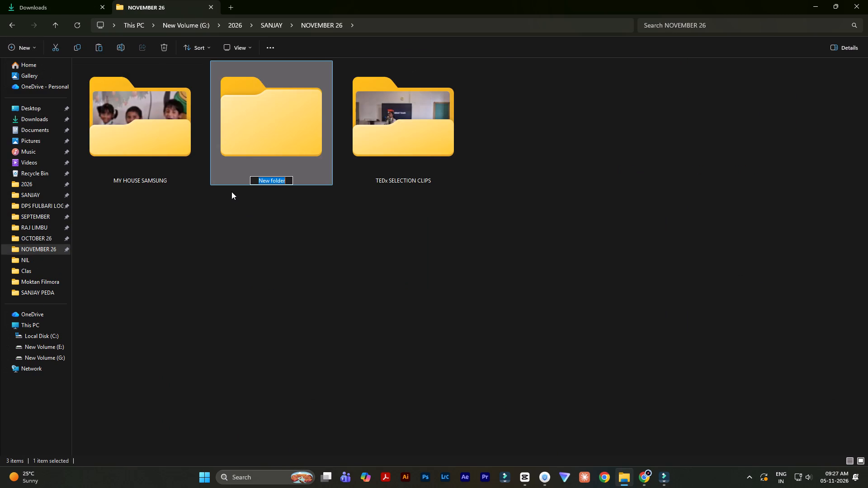
{"action": "type", "text": "My"}
{"action": "key", "text": "space"}
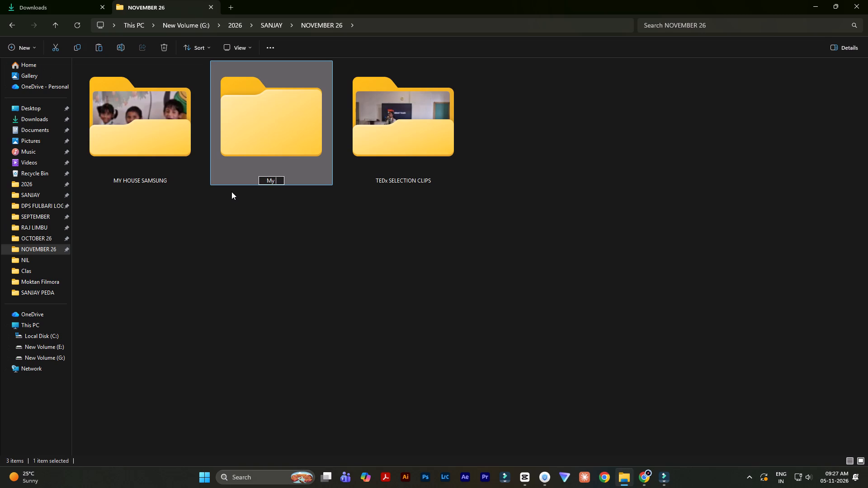
{"action": "type", "text": "Dream house"}
{"action": "key", "text": "Return"}
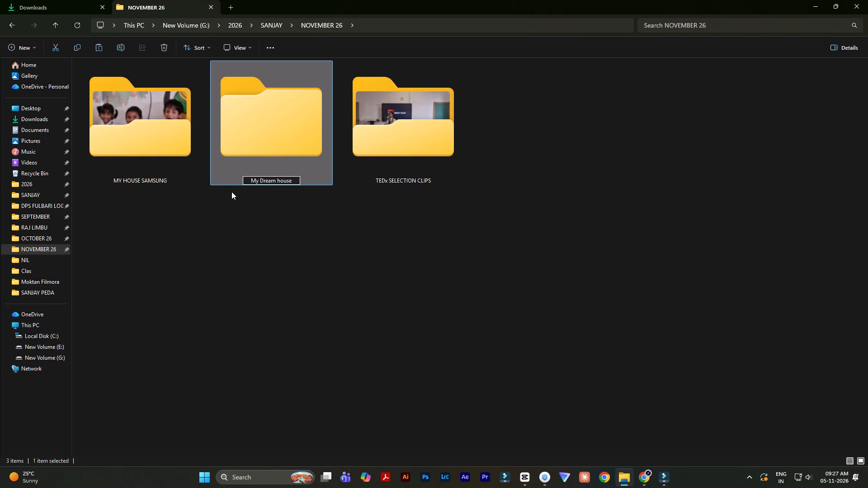
{"action": "double_click", "coordinate": [182, 153]}
{"action": "left_click_drag", "start_coordinate": [175, 246], "coordinate": [161, 211]}
{"action": "left_click", "coordinate": [101, 50]}
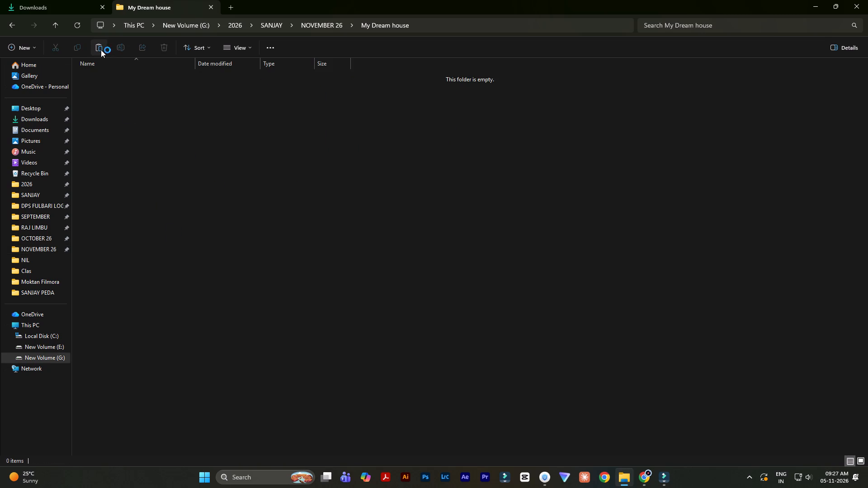
{"action": "double_click", "coordinate": [264, 190]}
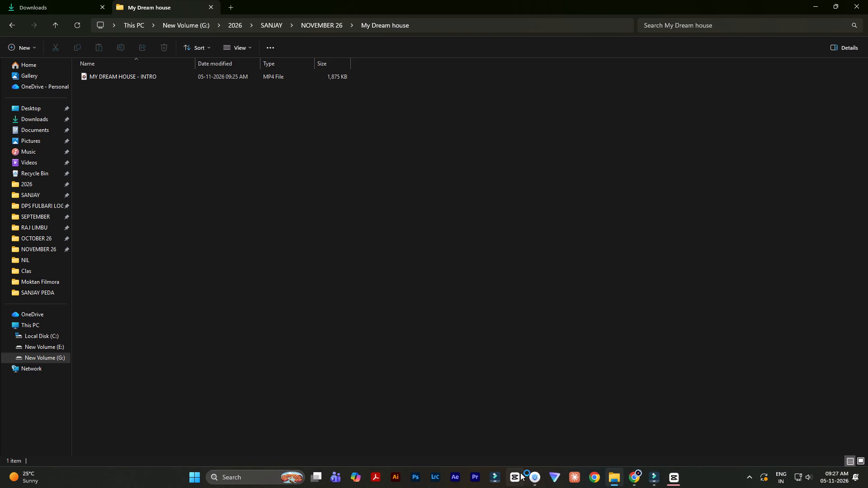
Switch to CapCut and open the MY DREAM HOUSE project.
{"action": "left_click", "coordinate": [675, 480]}
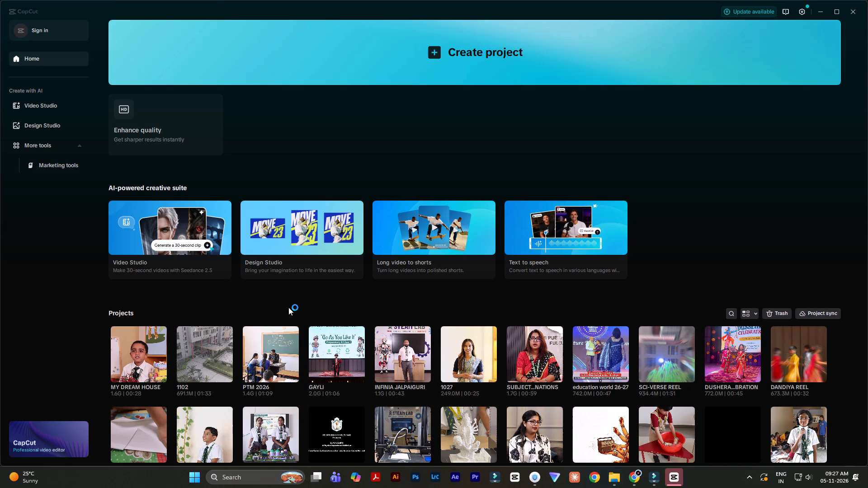
{"action": "left_click", "coordinate": [132, 358]}
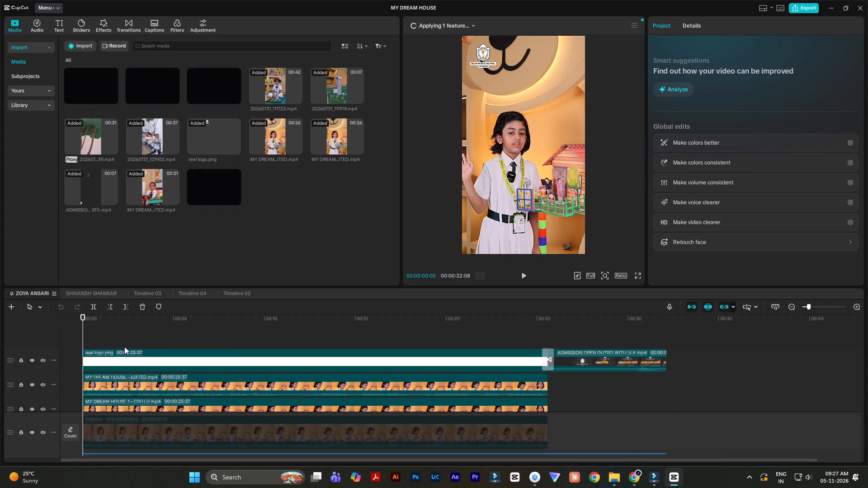
Shift all video, logo, outro and audio clips on the first timeline together so they start at about 20 seconds.
{"action": "scroll", "coordinate": [286, 331], "scroll_direction": "down", "scroll_amount": 4, "text": "ctrl"}
{"action": "scroll", "coordinate": [286, 331], "scroll_direction": "down", "scroll_amount": 3}
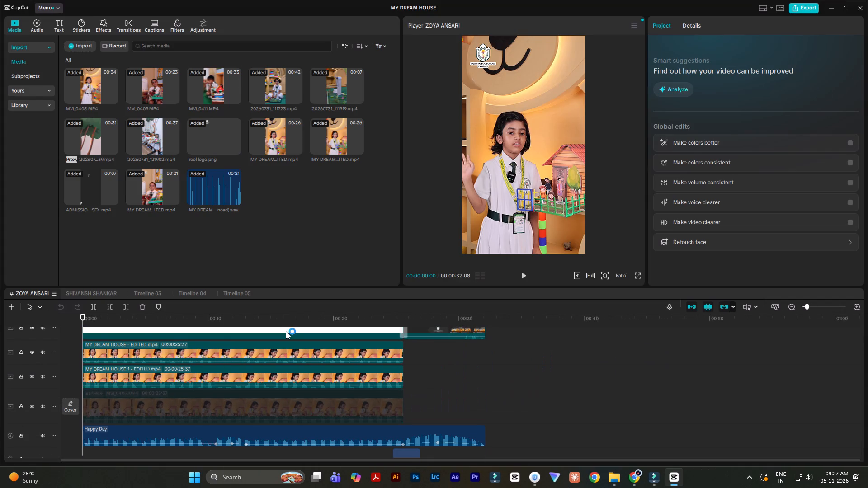
{"action": "scroll", "coordinate": [286, 331], "scroll_direction": "down", "scroll_amount": 2}
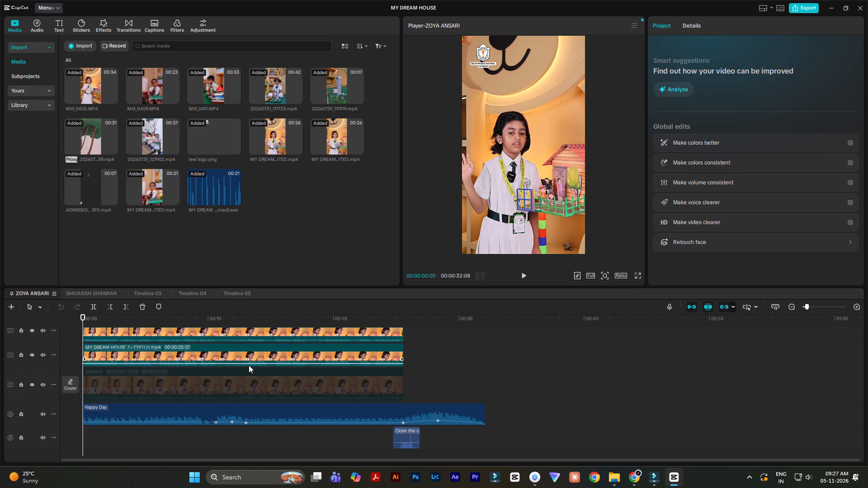
{"action": "scroll", "coordinate": [249, 365], "scroll_direction": "down", "scroll_amount": 4, "text": "ctrl"}
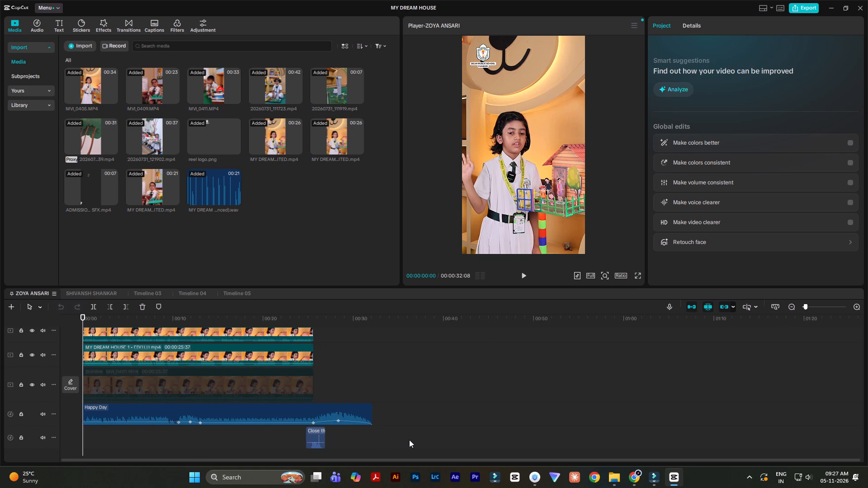
{"action": "left_click_drag", "start_coordinate": [450, 446], "coordinate": [242, 331]}
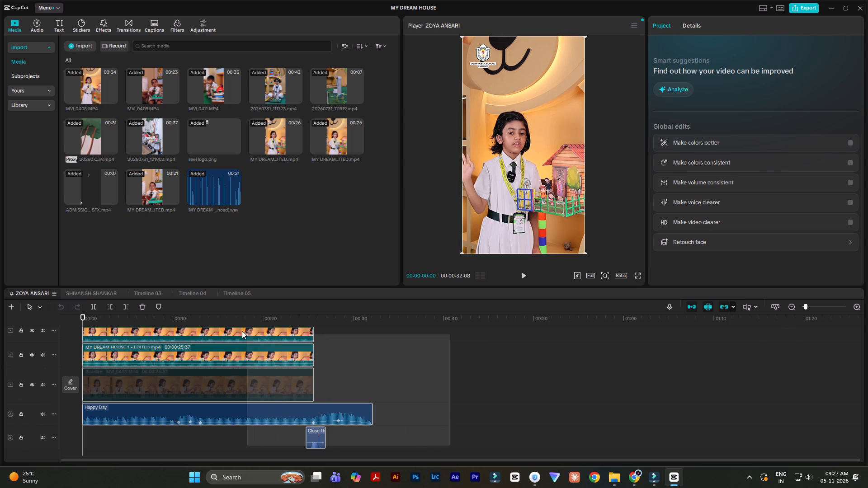
{"action": "left_click_drag", "start_coordinate": [242, 331], "coordinate": [113, 328]}
{"action": "scroll", "coordinate": [231, 327], "scroll_direction": "up", "scroll_amount": 4}
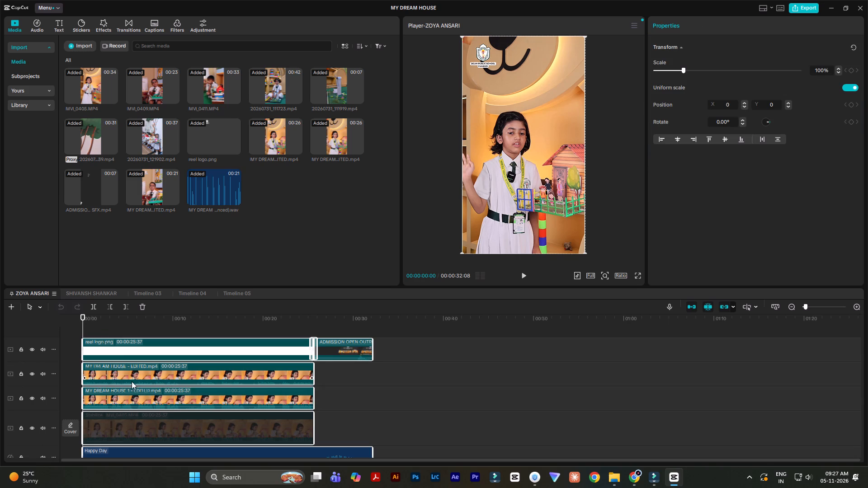
{"action": "left_click_drag", "start_coordinate": [111, 402], "coordinate": [290, 403]}
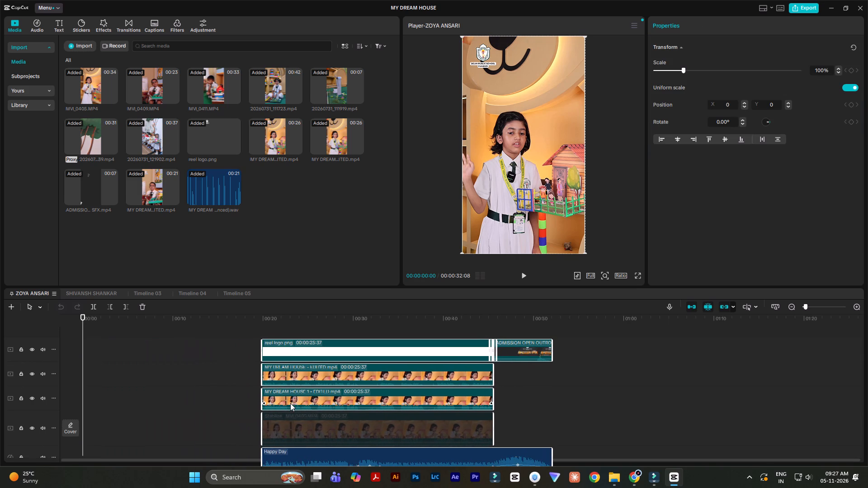
{"action": "left_click_drag", "start_coordinate": [290, 403], "coordinate": [291, 399]}
{"action": "scroll", "coordinate": [205, 390], "scroll_direction": "down", "scroll_amount": 6}
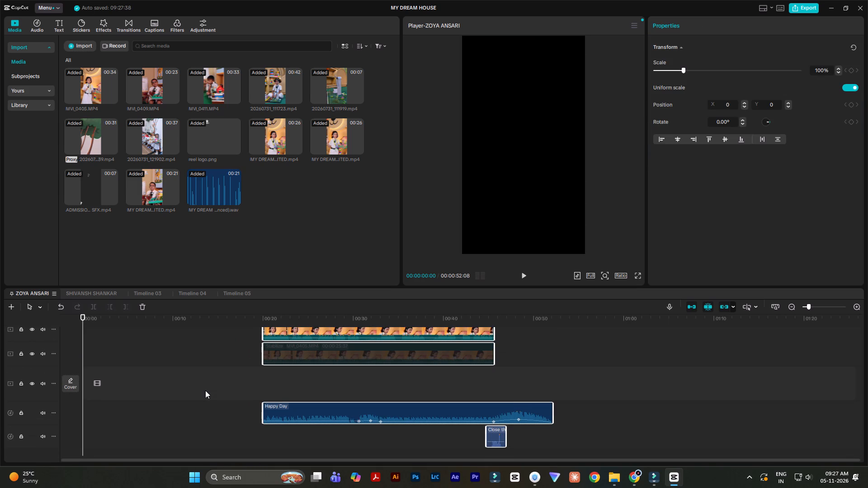
{"action": "left_click", "coordinate": [190, 400]}
{"action": "scroll", "coordinate": [209, 392], "scroll_direction": "up", "scroll_amount": 2}
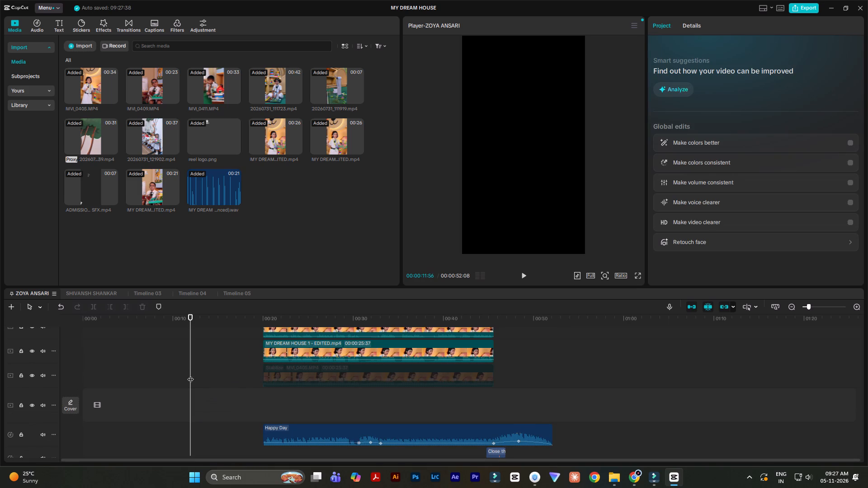
{"action": "left_click", "coordinate": [286, 375]}
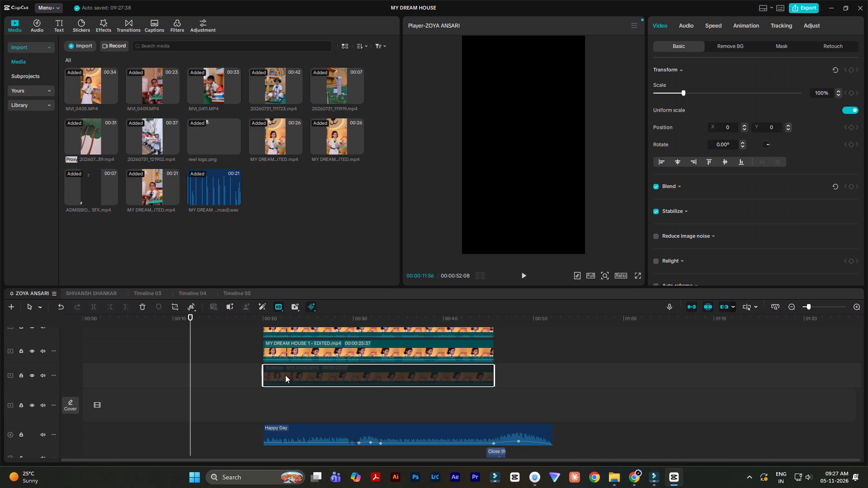
Import the MY DREAM HOUSE - INTRO video from the My Dream house folder inside NOVEMBER 26 into the project media.
{"action": "left_click", "coordinate": [77, 44]}
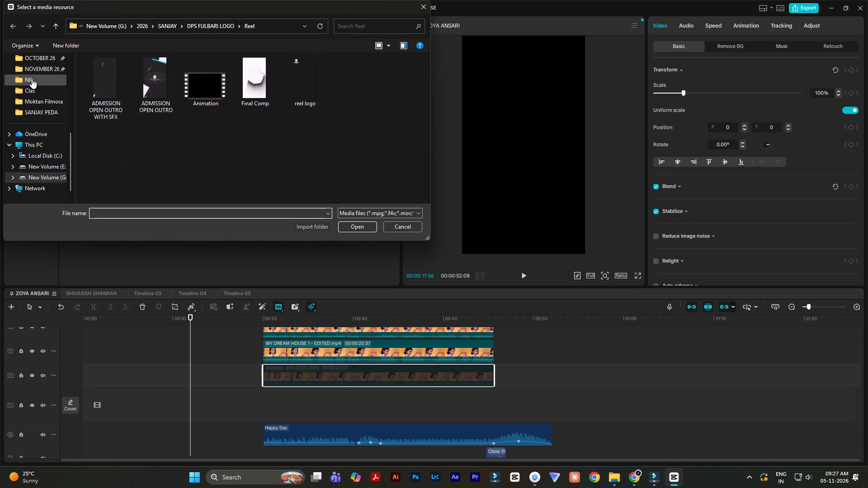
{"action": "left_click", "coordinate": [33, 70]}
{"action": "double_click", "coordinate": [137, 79]}
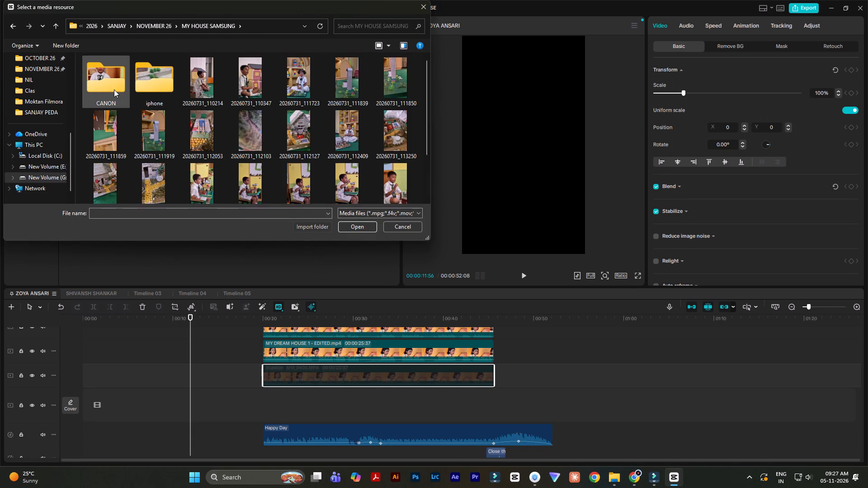
{"action": "scroll", "coordinate": [148, 115], "scroll_direction": "up", "scroll_amount": 3}
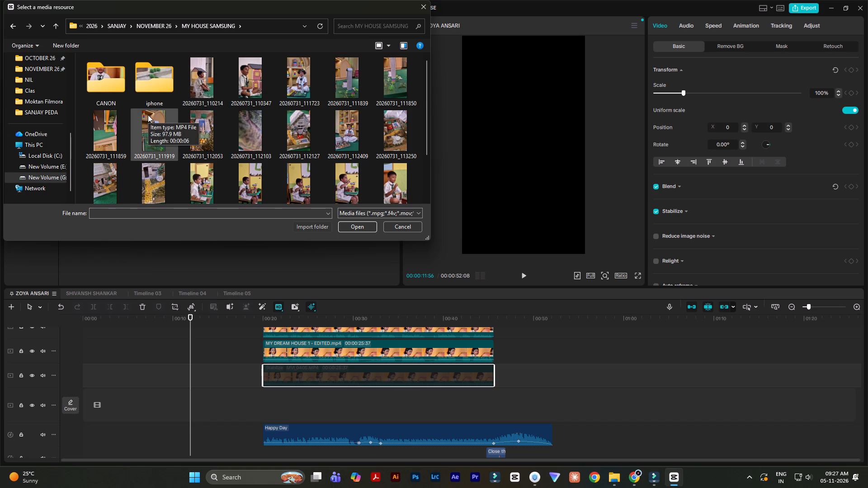
{"action": "left_click", "coordinate": [110, 24]}
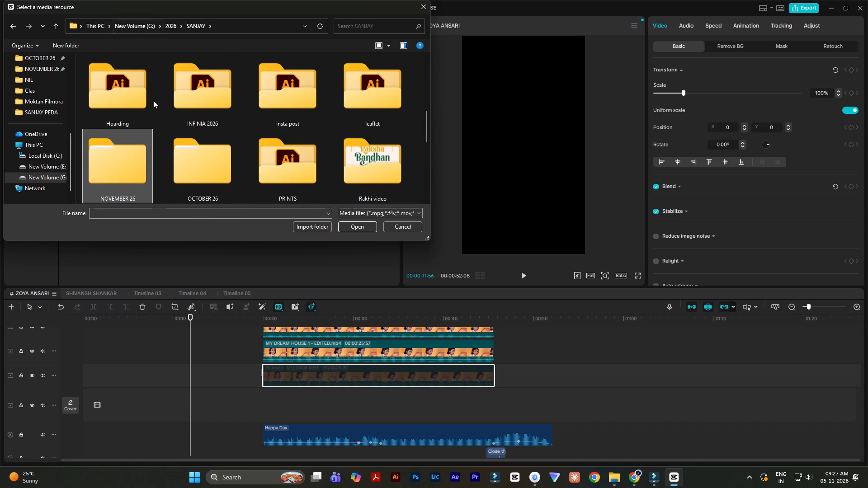
{"action": "double_click", "coordinate": [118, 151]}
{"action": "left_click", "coordinate": [134, 123]}
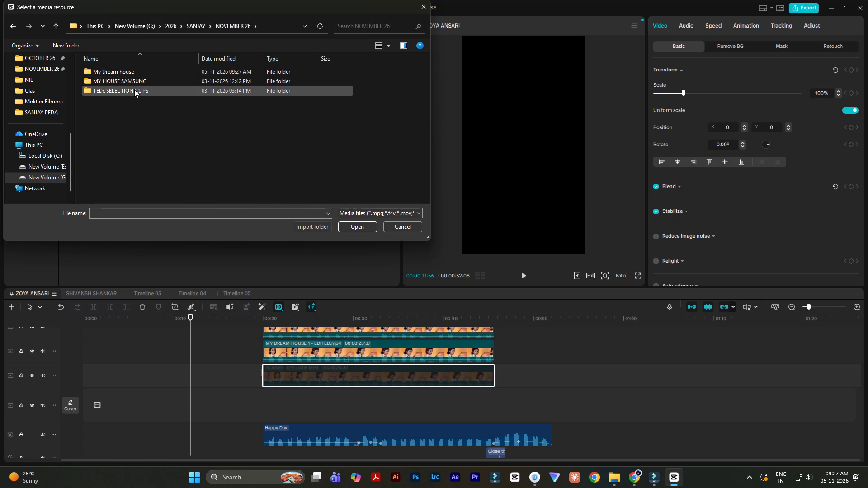
{"action": "double_click", "coordinate": [134, 69]}
{"action": "left_click", "coordinate": [111, 86]}
{"action": "left_click", "coordinate": [352, 226]}
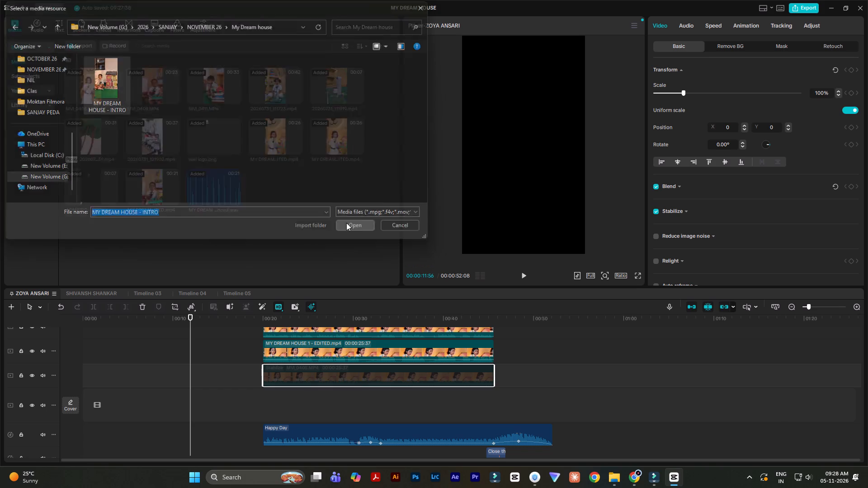
Place the MY DREAM HOUSE - INTRO clip at the very start of the first timeline's main track.
{"action": "left_click_drag", "start_coordinate": [269, 181], "coordinate": [87, 408]}
{"action": "left_click", "coordinate": [99, 357]}
{"action": "left_click_drag", "start_coordinate": [99, 342], "coordinate": [57, 352]}
Trim the first three frames off the intro clip's beginning and play the trimmed intro.
{"action": "scroll", "coordinate": [146, 370], "scroll_direction": "up", "scroll_amount": 5, "text": "ctrl"}
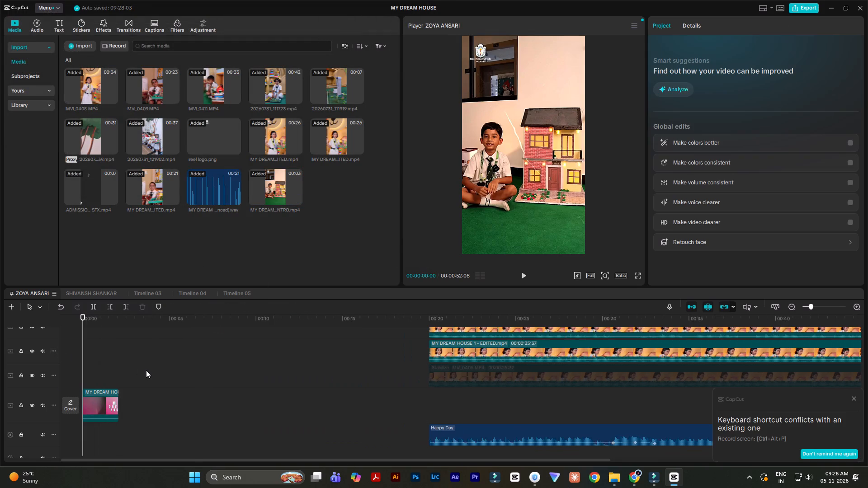
{"action": "scroll", "coordinate": [146, 370], "scroll_direction": "up", "scroll_amount": 2, "text": "ctrl"}
{"action": "scroll", "coordinate": [146, 370], "scroll_direction": "up", "scroll_amount": 20, "text": "ctrl"}
{"action": "scroll", "coordinate": [146, 370], "scroll_direction": "up", "scroll_amount": 20, "text": "ctrl"}
{"action": "scroll", "coordinate": [146, 370], "scroll_direction": "up", "scroll_amount": 10, "text": "ctrl"}
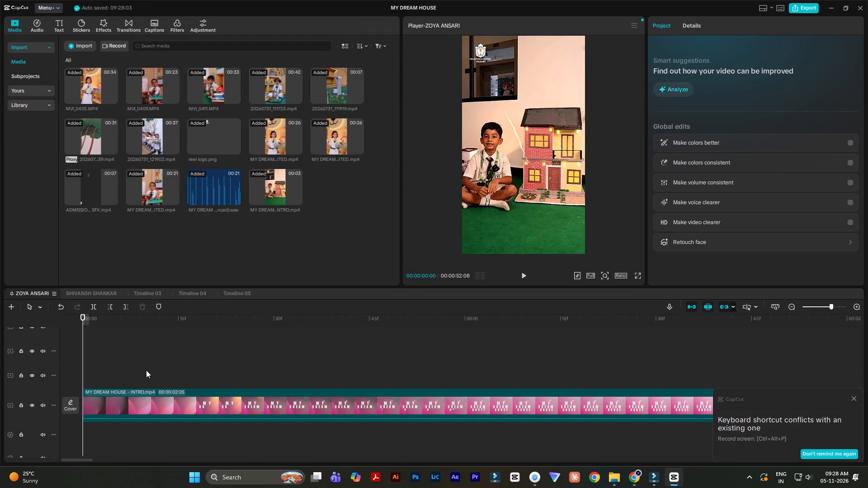
{"action": "scroll", "coordinate": [146, 370], "scroll_direction": "up", "scroll_amount": 15, "text": "ctrl"}
{"action": "left_click_drag", "start_coordinate": [83, 319], "coordinate": [138, 331]}
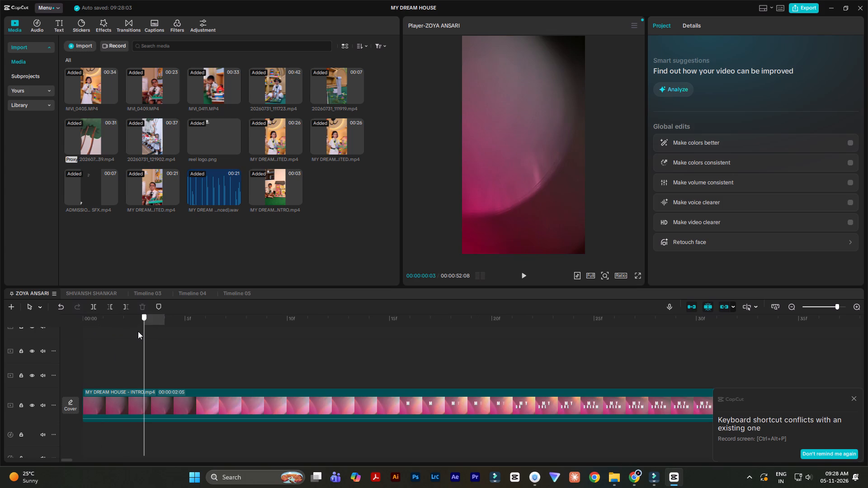
{"action": "left_click_drag", "start_coordinate": [138, 331], "coordinate": [139, 331]}
{"action": "left_click", "coordinate": [147, 408]}
{"action": "key", "text": "q"}
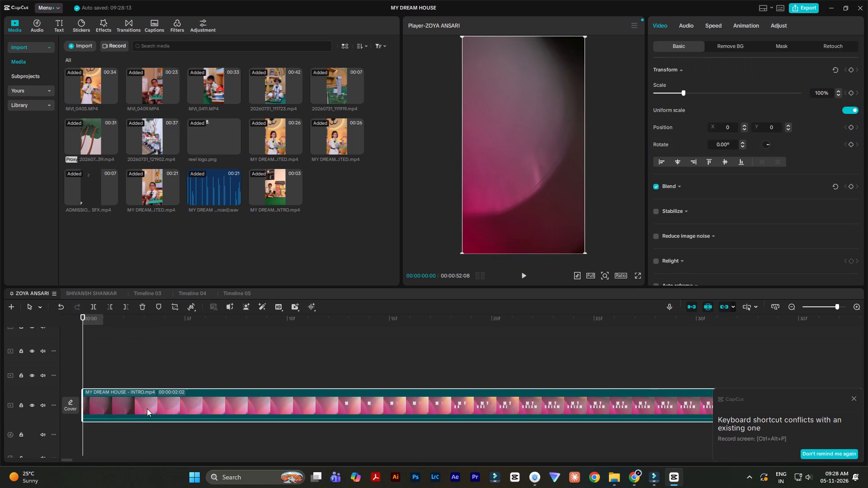
{"action": "scroll", "coordinate": [189, 389], "scroll_direction": "down", "scroll_amount": 20, "text": "ctrl"}
{"action": "scroll", "coordinate": [189, 389], "scroll_direction": "down", "scroll_amount": 2, "text": "ctrl"}
{"action": "key", "text": "space"}
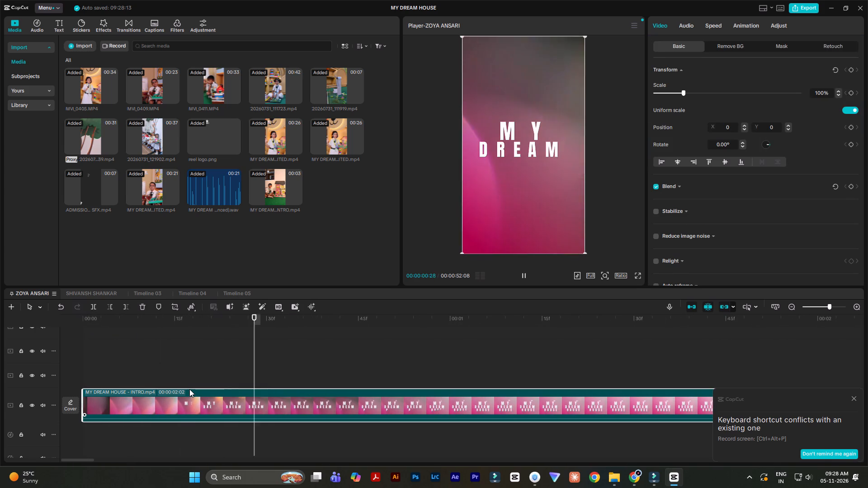
{"action": "key", "text": "space"}
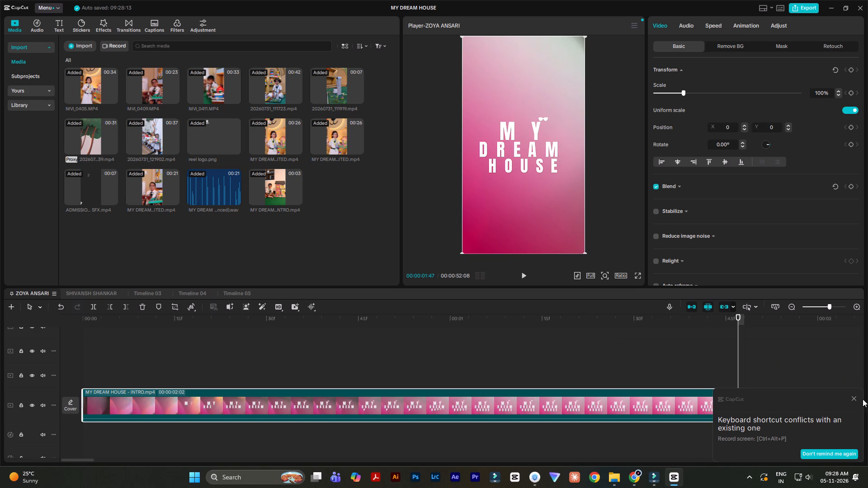
{"action": "left_click", "coordinate": [855, 399]}
Move the Happy Day music clip to the start of the timeline beneath the intro.
{"action": "scroll", "coordinate": [559, 383], "scroll_direction": "down", "scroll_amount": 20, "text": "ctrl"}
{"action": "scroll", "coordinate": [559, 383], "scroll_direction": "down", "scroll_amount": 7, "text": "ctrl"}
{"action": "scroll", "coordinate": [236, 371], "scroll_direction": "down", "scroll_amount": 2}
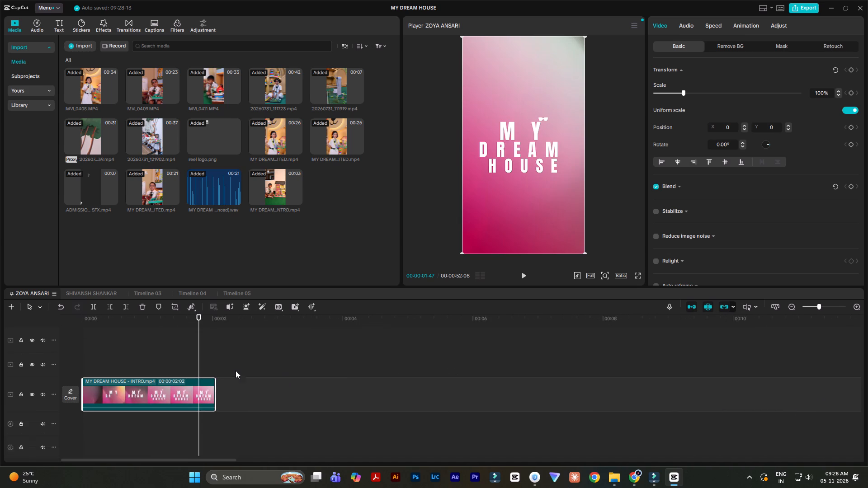
{"action": "scroll", "coordinate": [236, 371], "scroll_direction": "down", "scroll_amount": 20}
{"action": "scroll", "coordinate": [236, 371], "scroll_direction": "down", "scroll_amount": 6}
{"action": "scroll", "coordinate": [236, 371], "scroll_direction": "up", "scroll_amount": 5}
{"action": "scroll", "coordinate": [238, 371], "scroll_direction": "down", "scroll_amount": 7}
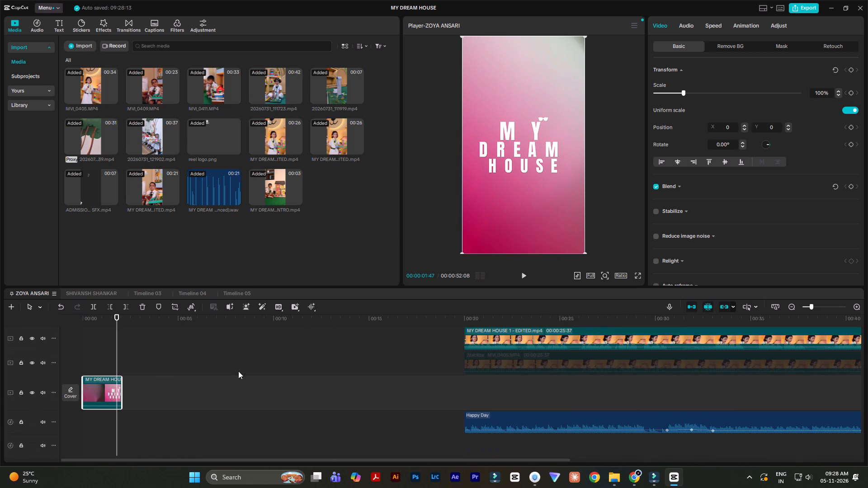
{"action": "left_click_drag", "start_coordinate": [533, 397], "coordinate": [155, 393]}
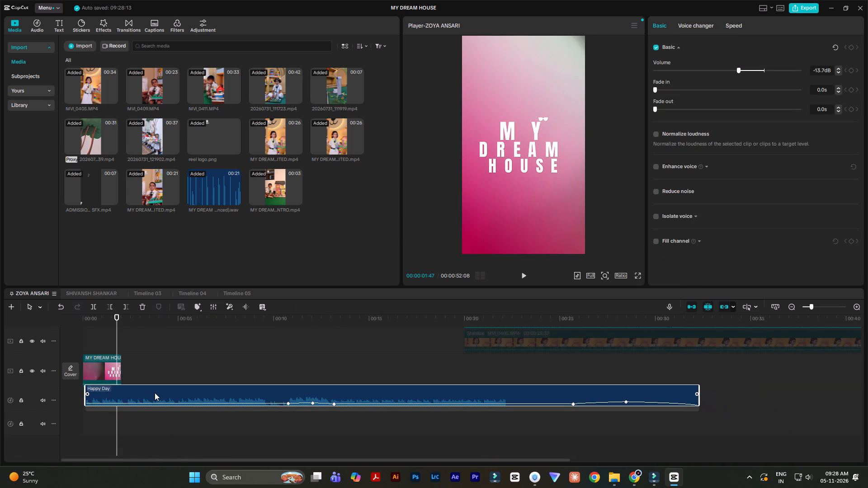
{"action": "left_click_drag", "start_coordinate": [155, 393], "coordinate": [151, 393]}
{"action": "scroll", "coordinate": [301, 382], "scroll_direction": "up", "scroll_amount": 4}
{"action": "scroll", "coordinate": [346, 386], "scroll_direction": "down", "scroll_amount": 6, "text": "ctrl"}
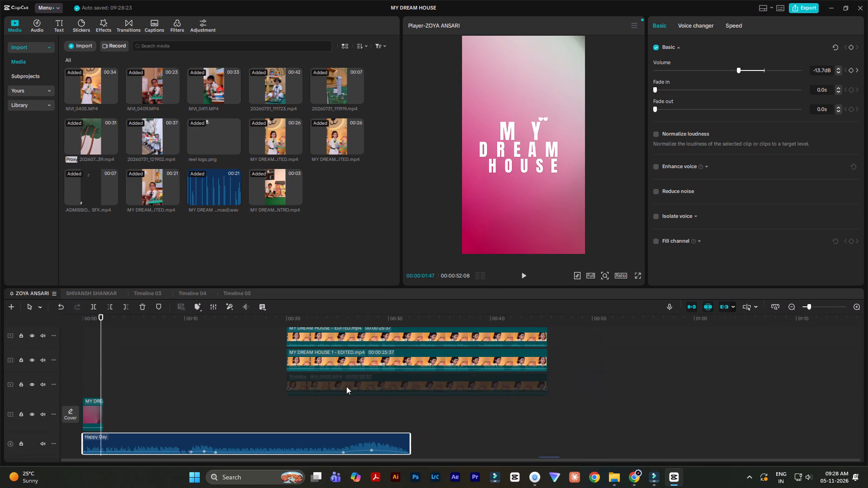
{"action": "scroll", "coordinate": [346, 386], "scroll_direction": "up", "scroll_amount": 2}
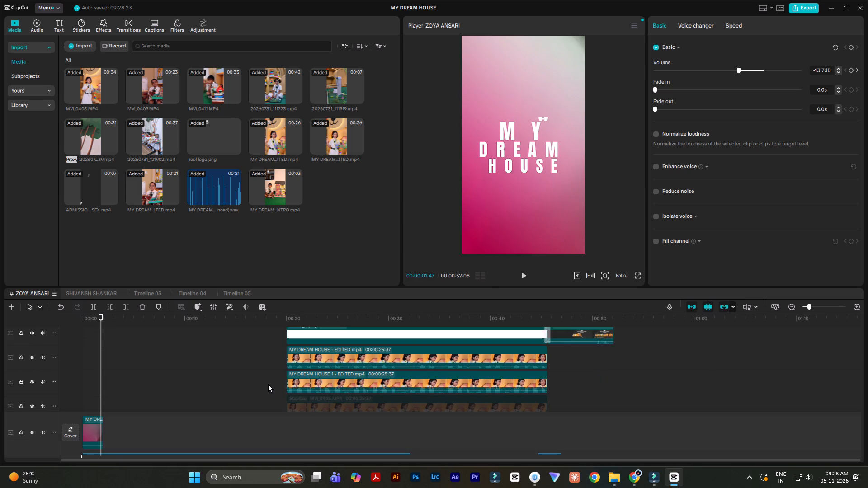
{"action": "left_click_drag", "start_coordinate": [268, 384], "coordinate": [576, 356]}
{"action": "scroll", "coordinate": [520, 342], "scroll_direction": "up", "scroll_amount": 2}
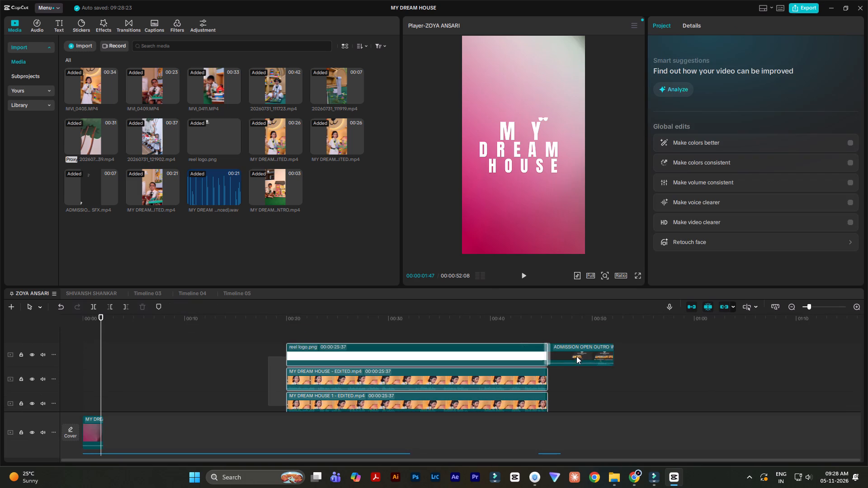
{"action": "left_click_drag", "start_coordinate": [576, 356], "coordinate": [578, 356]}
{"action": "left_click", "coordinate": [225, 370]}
Play the opening from the start to check the intro against the Happy Day music, and return the playhead to zero.
{"action": "left_click_drag", "start_coordinate": [111, 321], "coordinate": [0, 335]}
{"action": "key", "text": "space"}
{"action": "scroll", "coordinate": [807, 474], "scroll_direction": "up", "scroll_amount": 2}
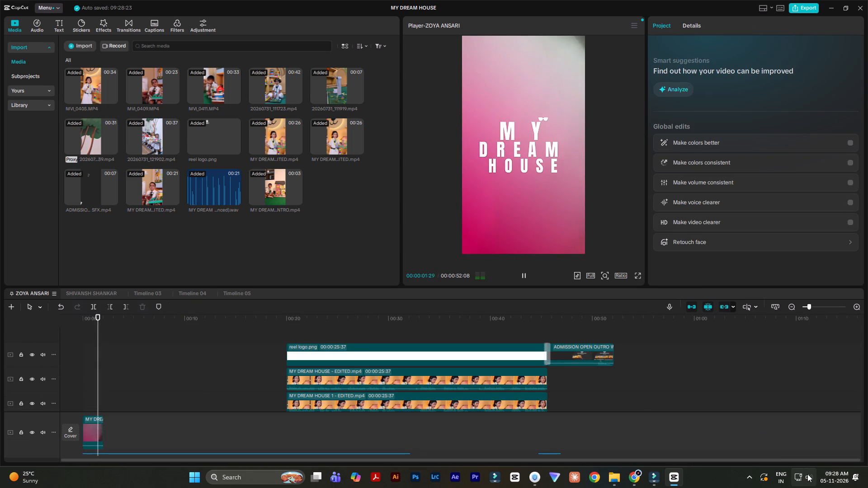
{"action": "scroll", "coordinate": [807, 474], "scroll_direction": "up", "scroll_amount": 18}
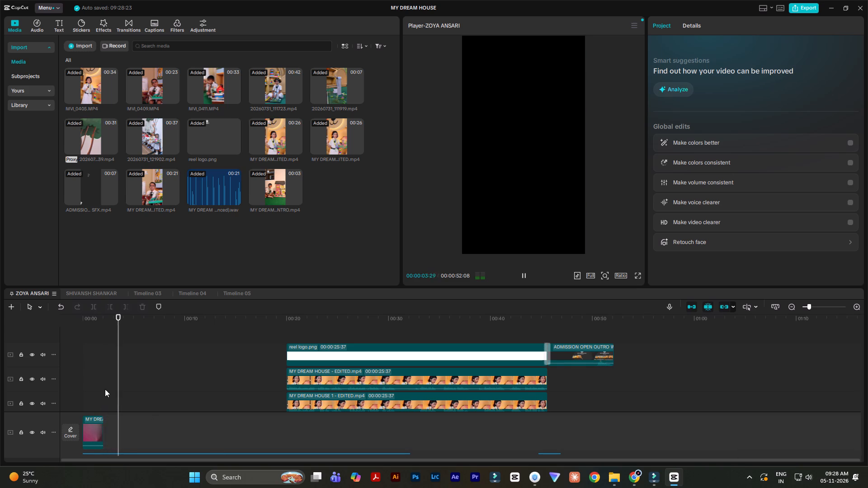
{"action": "scroll", "coordinate": [105, 389], "scroll_direction": "down", "scroll_amount": 6}
{"action": "scroll", "coordinate": [133, 366], "scroll_direction": "up", "scroll_amount": 13, "text": "ctrl"}
{"action": "scroll", "coordinate": [133, 366], "scroll_direction": "up", "scroll_amount": 12, "text": "alt"}
{"action": "key", "text": "space"}
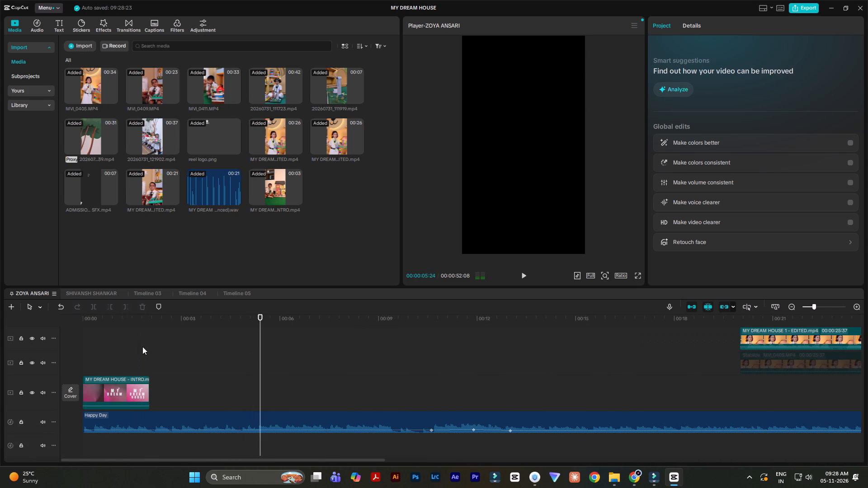
{"action": "left_click", "coordinate": [135, 317]}
{"action": "left_click_drag", "start_coordinate": [135, 317], "coordinate": [0, 315]}
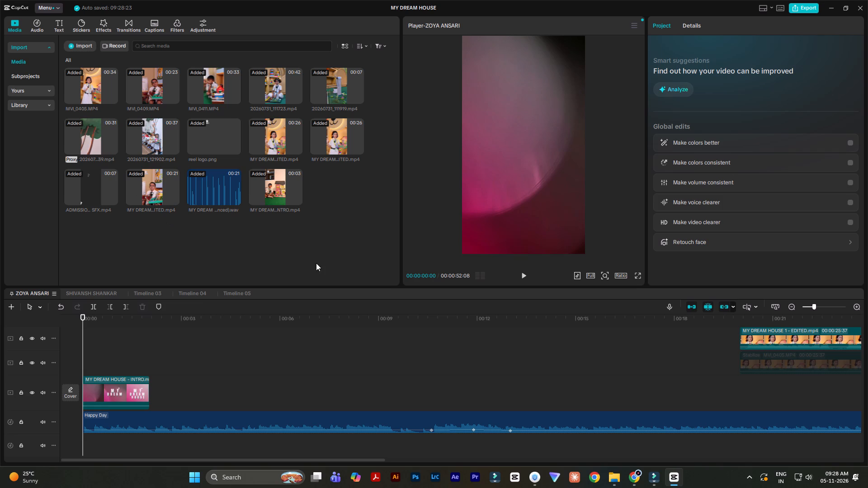
Cut the 20260731_120739.mp4 clip from Timeline 05 and place it directly after the intro on the first timeline's main track.
{"action": "scroll", "coordinate": [373, 357], "scroll_direction": "down", "scroll_amount": 16, "text": "ctrl"}
{"action": "scroll", "coordinate": [373, 358], "scroll_direction": "up", "scroll_amount": 13, "text": "ctrl"}
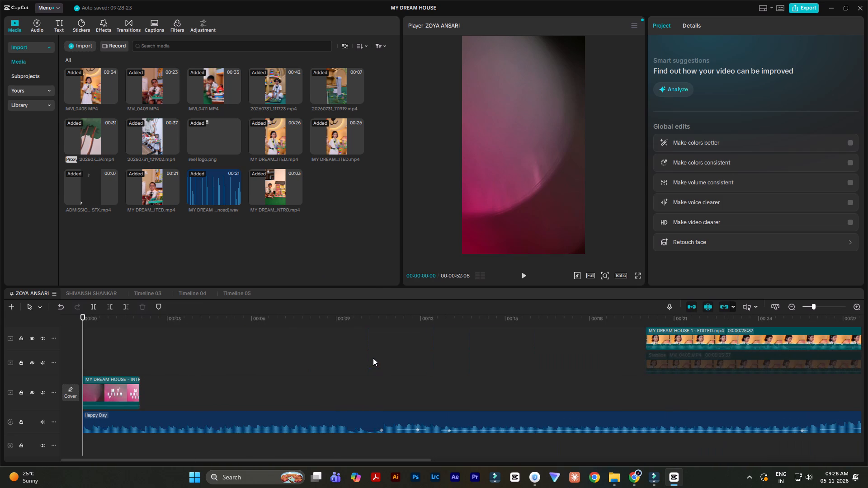
{"action": "left_click", "coordinate": [239, 292]}
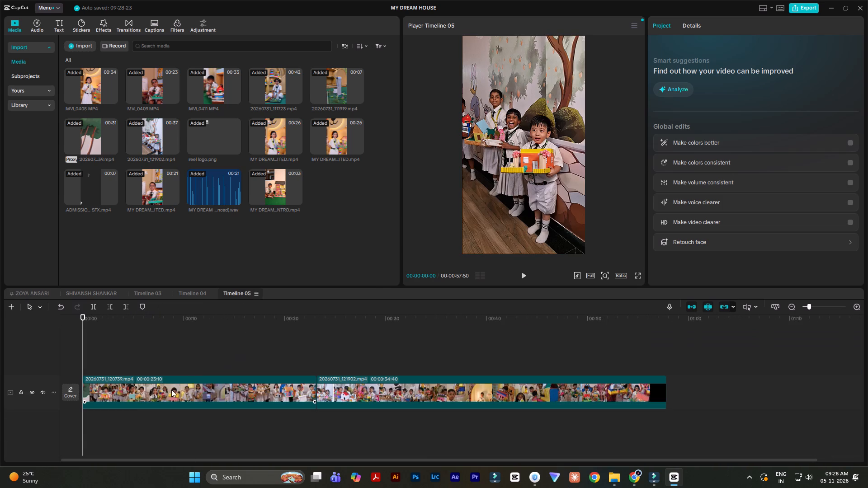
{"action": "left_click", "coordinate": [142, 394]}
{"action": "key", "text": "ctrl+x"}
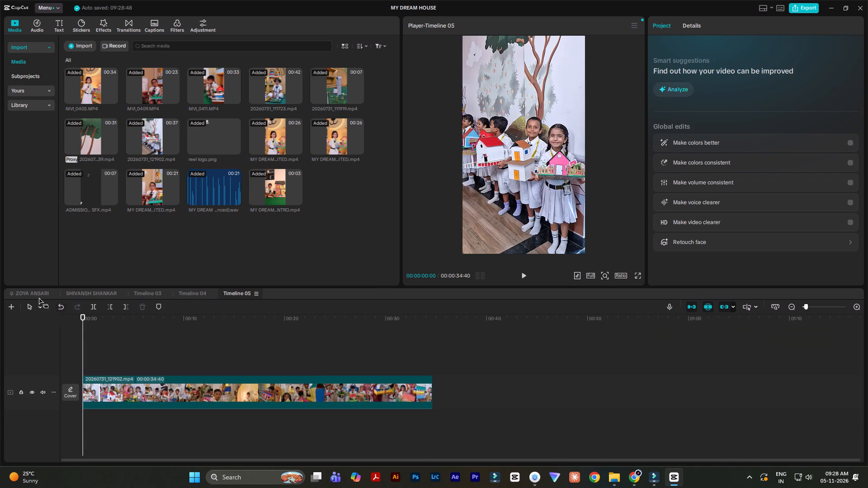
{"action": "left_click", "coordinate": [27, 292]}
{"action": "left_click", "coordinate": [179, 394]}
{"action": "key", "text": "ctrl+v"}
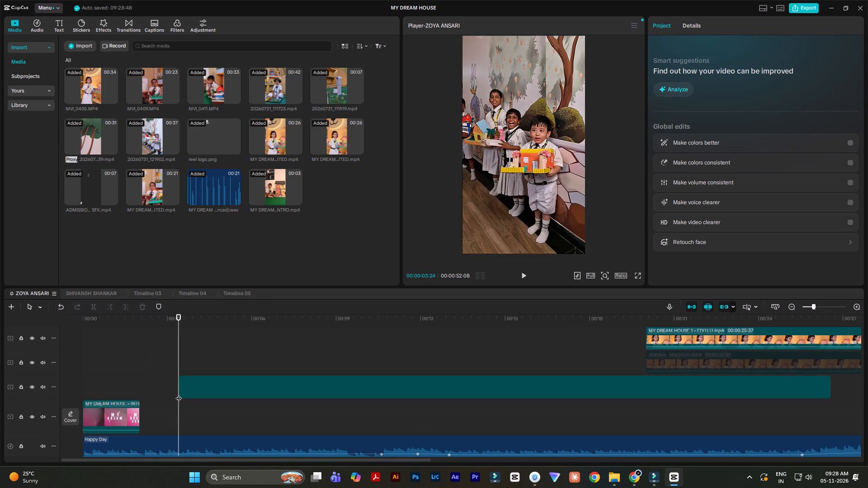
{"action": "left_click_drag", "start_coordinate": [245, 381], "coordinate": [220, 418]}
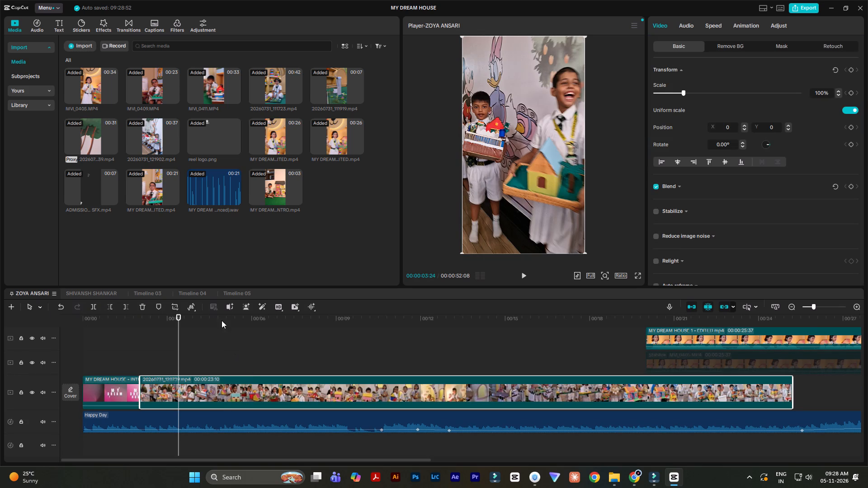
Delete the remaining 20260731_121902.mp4 clip from Timeline 05 and delete that timeline.
{"action": "left_click", "coordinate": [233, 293]}
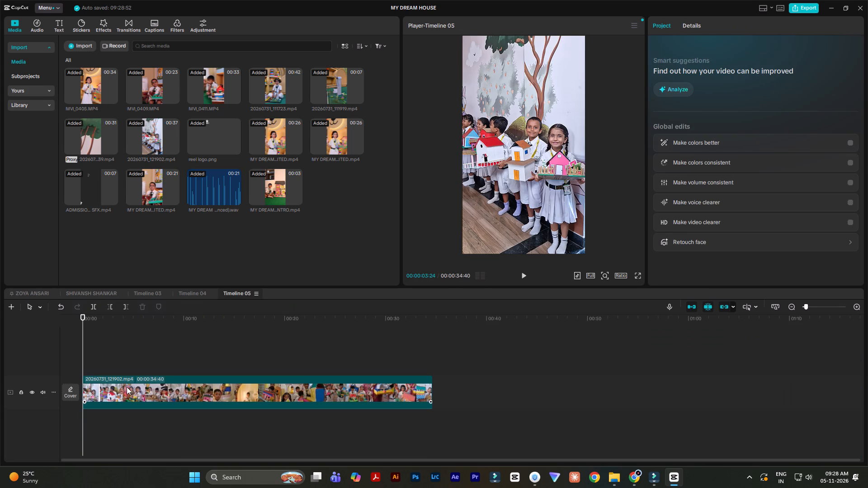
{"action": "left_click", "coordinate": [126, 387]}
{"action": "key", "text": "BackSpace"}
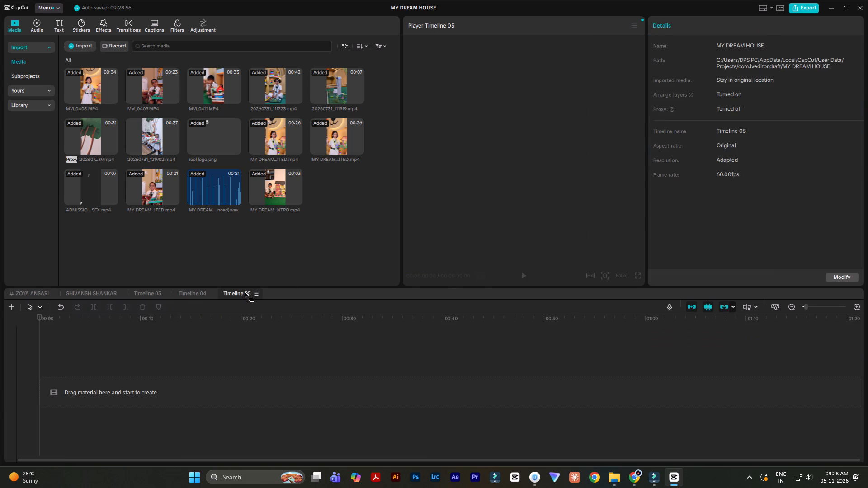
{"action": "left_click", "coordinate": [254, 292]}
{"action": "left_click", "coordinate": [270, 334]}
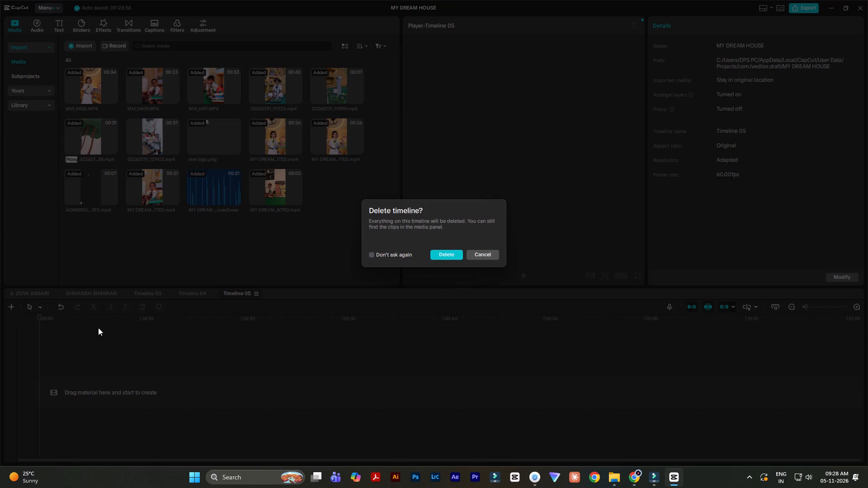
{"action": "left_click", "coordinate": [440, 253]}
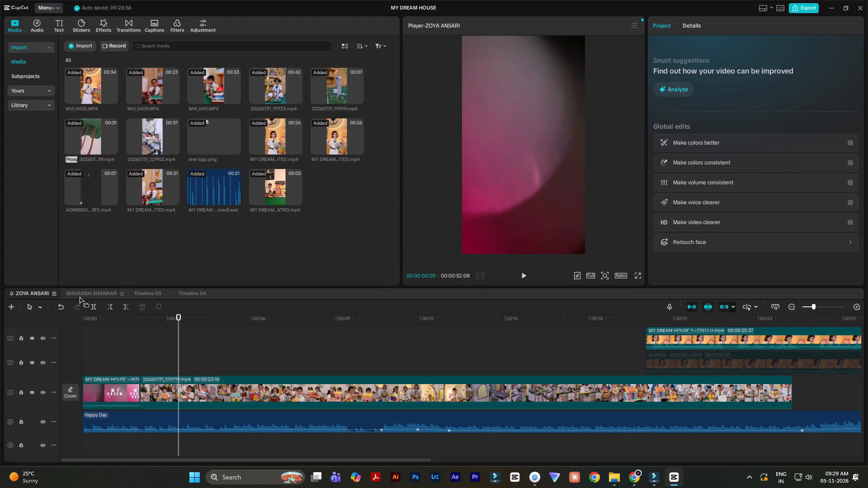
Play the first timeline's opening from the start to check the cut from the intro to the 20260731_120739.mp4 clip.
{"action": "left_click", "coordinate": [131, 338]}
{"action": "left_click_drag", "start_coordinate": [126, 322], "coordinate": [17, 325]}
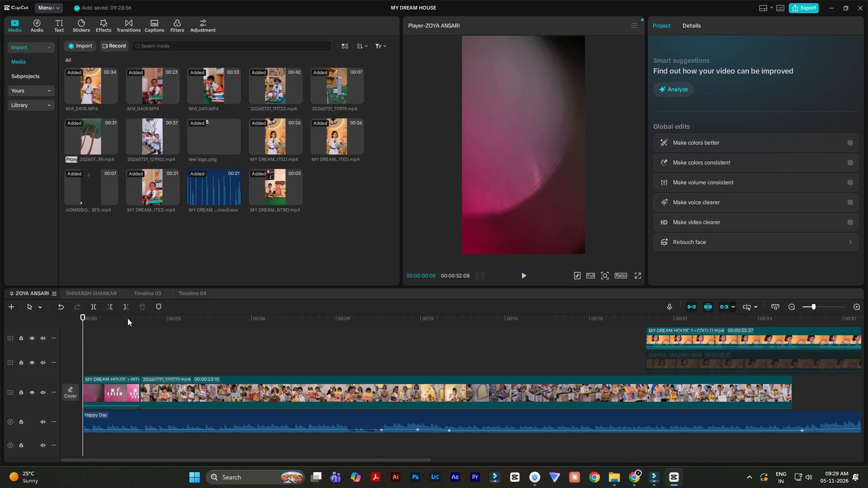
{"action": "key", "text": "space"}
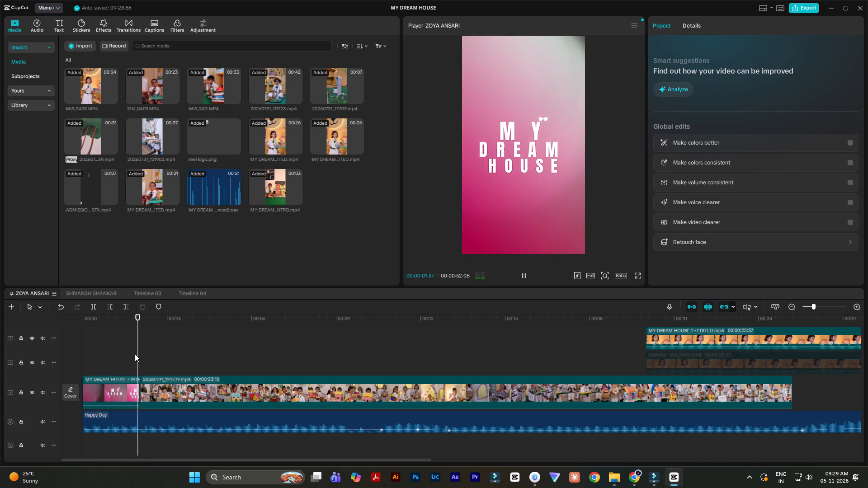
{"action": "key", "text": "space"}
{"action": "left_click_drag", "start_coordinate": [159, 353], "coordinate": [147, 360]}
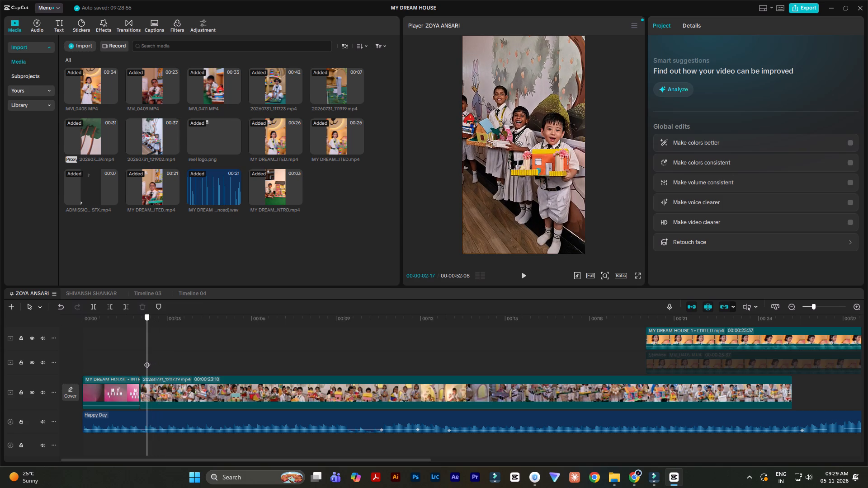
{"action": "left_click_drag", "start_coordinate": [147, 360], "coordinate": [124, 366]}
Add a White Strobe transition between the intro and the 20260731_120739.mp4 clip, and shorten it to about 0.7 s.
{"action": "left_click", "coordinate": [131, 26]}
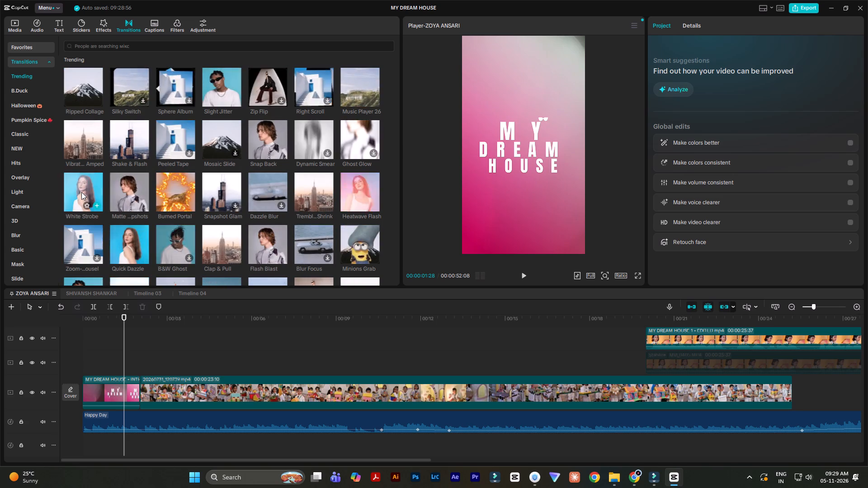
{"action": "left_click_drag", "start_coordinate": [81, 192], "coordinate": [122, 394]}
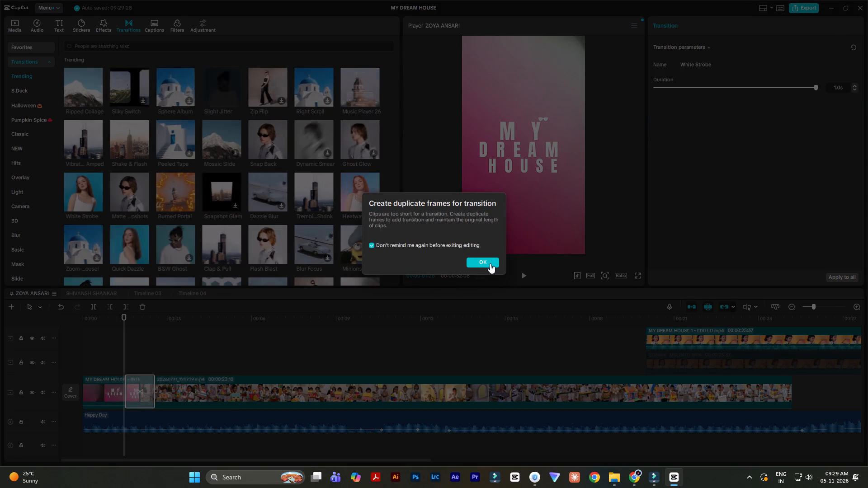
{"action": "left_click", "coordinate": [489, 261]}
{"action": "left_click", "coordinate": [139, 388]}
{"action": "left_click_drag", "start_coordinate": [128, 381], "coordinate": [133, 385]}
Inspect the White Strobe transition's settings and scrub through the opening to check how the intro passes into the group footage.
{"action": "left_click", "coordinate": [145, 360]}
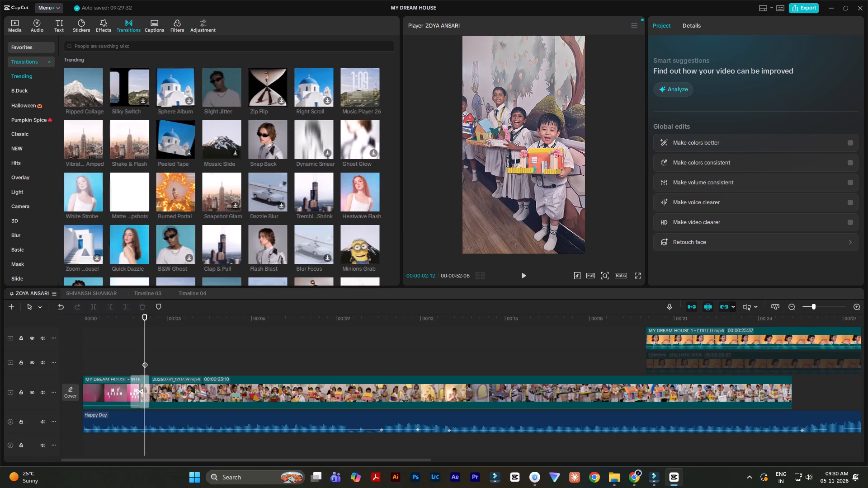
{"action": "left_click", "coordinate": [138, 384]}
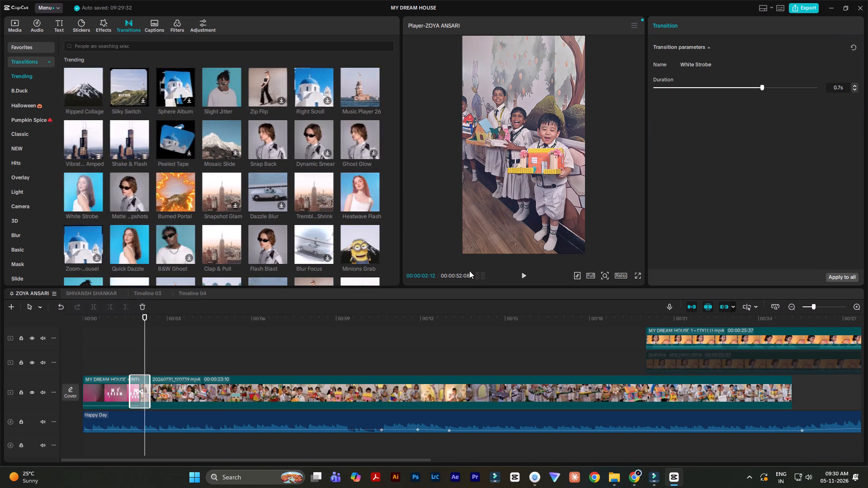
{"action": "left_click", "coordinate": [105, 357]}
{"action": "left_click_drag", "start_coordinate": [105, 352], "coordinate": [34, 360]}
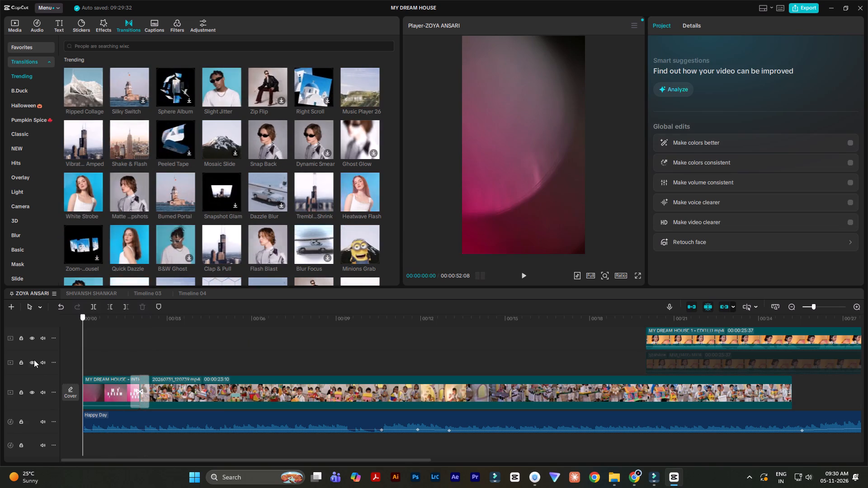
{"action": "left_click_drag", "start_coordinate": [140, 318], "coordinate": [156, 322]}
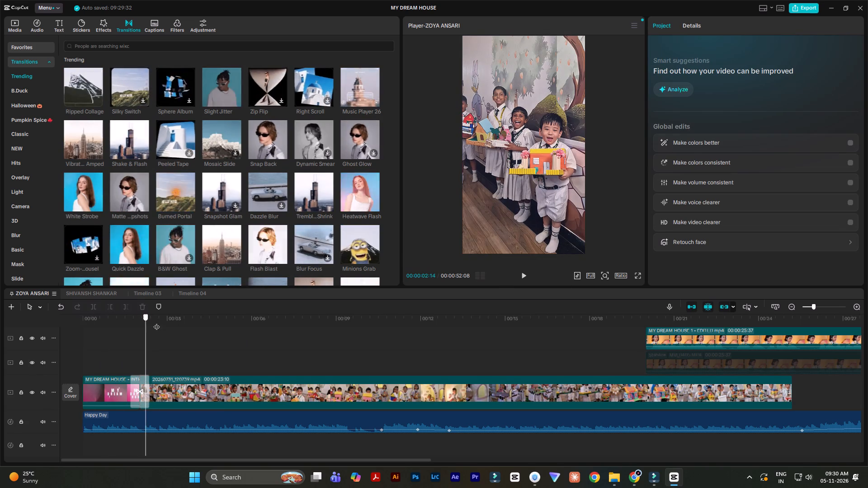
{"action": "left_click_drag", "start_coordinate": [156, 322], "coordinate": [223, 352]}
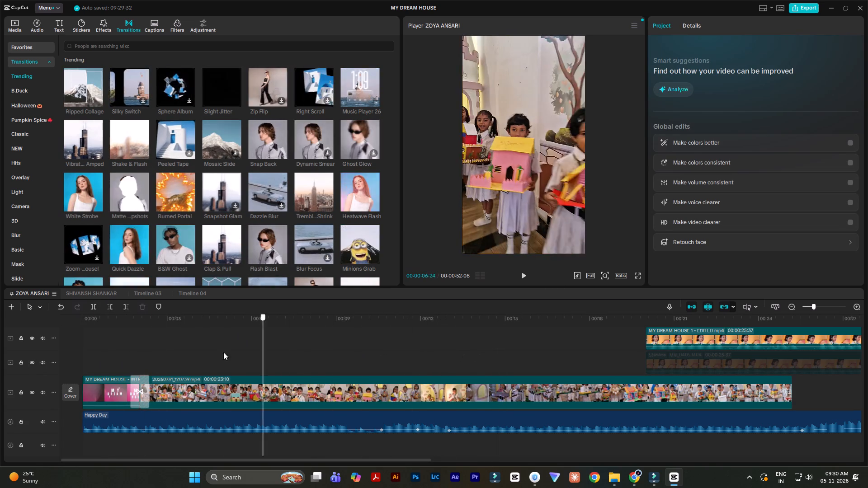
{"action": "left_click_drag", "start_coordinate": [223, 352], "coordinate": [165, 352]}
Raise the exposure of the 20260731_120739.mp4 clip to 10.
{"action": "scroll", "coordinate": [330, 390], "scroll_direction": "down", "scroll_amount": 5, "text": "ctrl"}
{"action": "scroll", "coordinate": [330, 390], "scroll_direction": "up", "scroll_amount": 5}
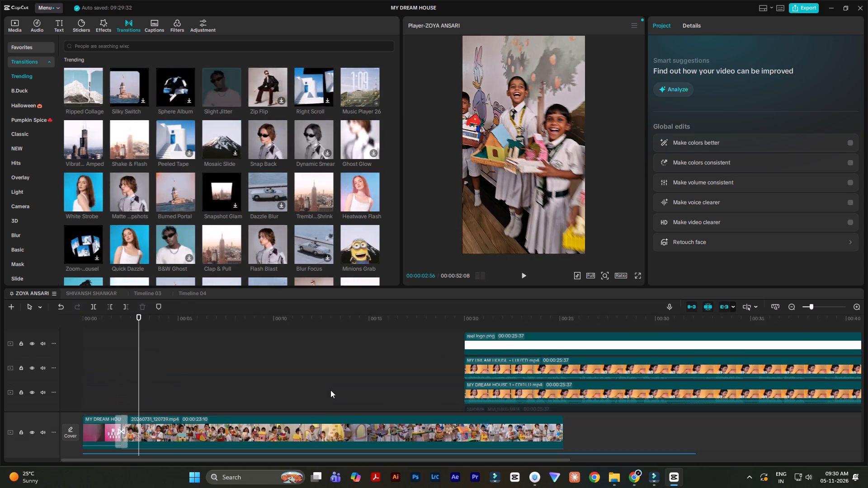
{"action": "scroll", "coordinate": [330, 390], "scroll_direction": "down", "scroll_amount": 5, "text": "ctrl"}
{"action": "scroll", "coordinate": [330, 390], "scroll_direction": "up", "scroll_amount": 4}
{"action": "scroll", "coordinate": [330, 390], "scroll_direction": "down", "scroll_amount": 5}
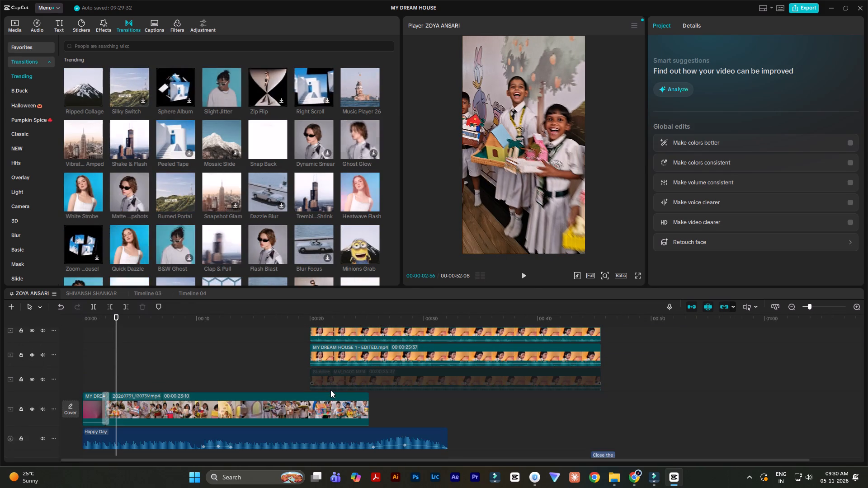
{"action": "left_click", "coordinate": [204, 404]}
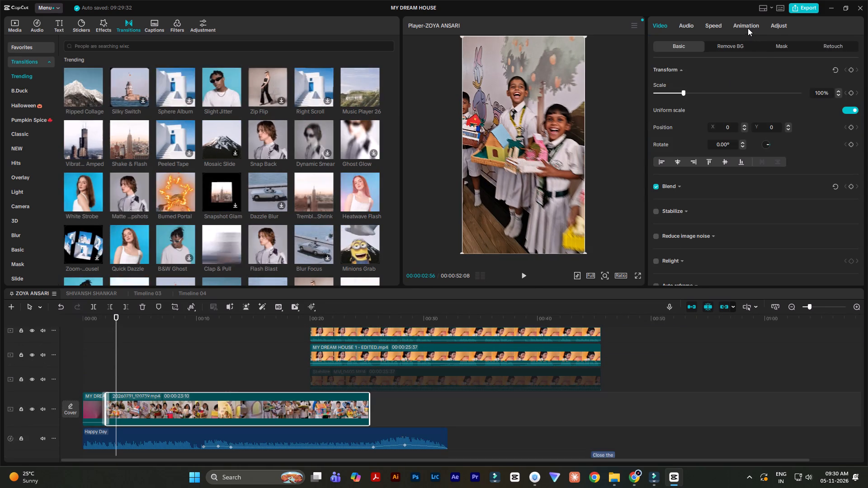
{"action": "left_click", "coordinate": [774, 26]}
{"action": "scroll", "coordinate": [835, 215], "scroll_direction": "down", "scroll_amount": 6}
{"action": "triple_click", "coordinate": [838, 199]}
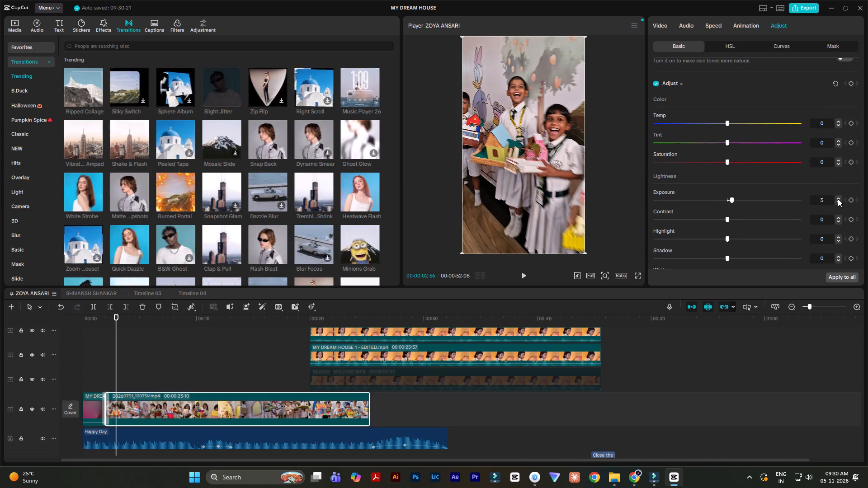
{"action": "left_click", "coordinate": [838, 199]}
{"action": "double_click", "coordinate": [838, 199]}
{"action": "left_click", "coordinate": [838, 199]}
{"action": "triple_click", "coordinate": [838, 199]}
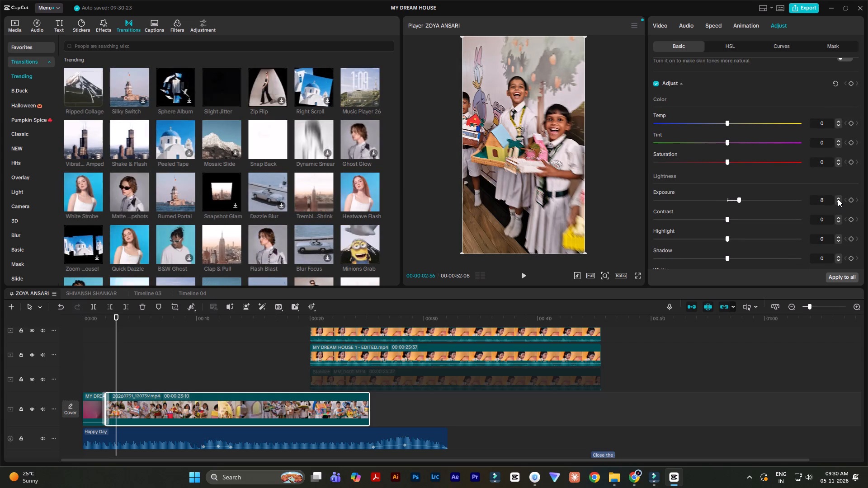
{"action": "left_click", "coordinate": [136, 339]}
Play the opening from the start to check the transition and the brightened group footage against the music.
{"action": "left_click_drag", "start_coordinate": [136, 339], "coordinate": [0, 367]}
{"action": "scroll", "coordinate": [201, 372], "scroll_direction": "up", "scroll_amount": 10, "text": "ctrl"}
{"action": "key", "text": "space"}
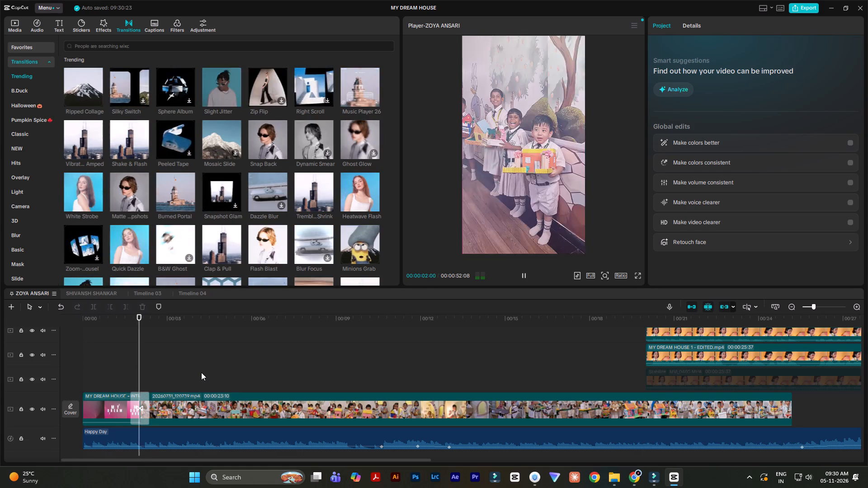
{"action": "key", "text": "space"}
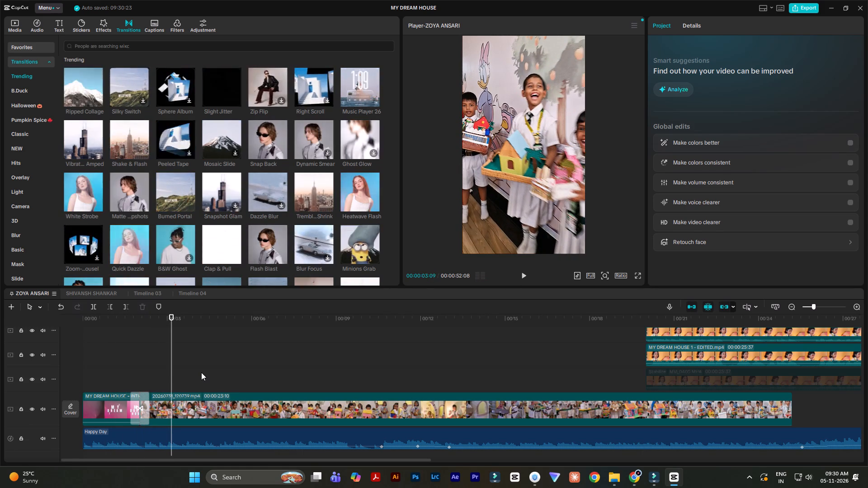
{"action": "key", "text": "space"}
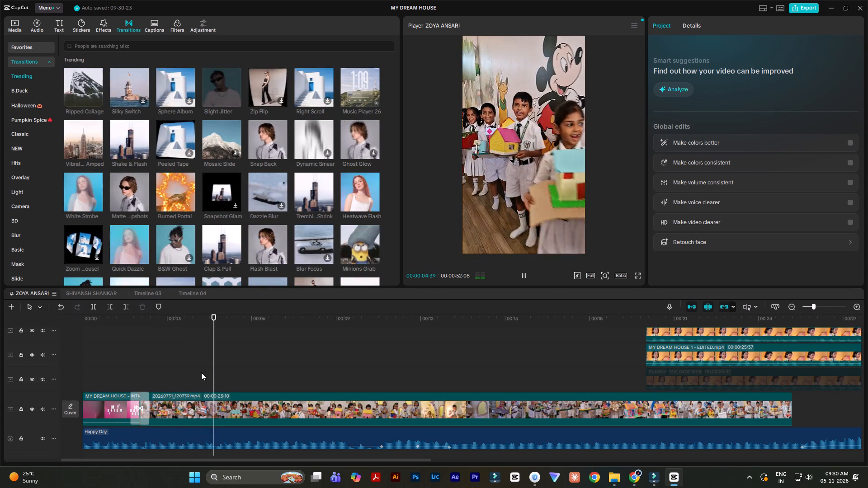
{"action": "key", "text": "space"}
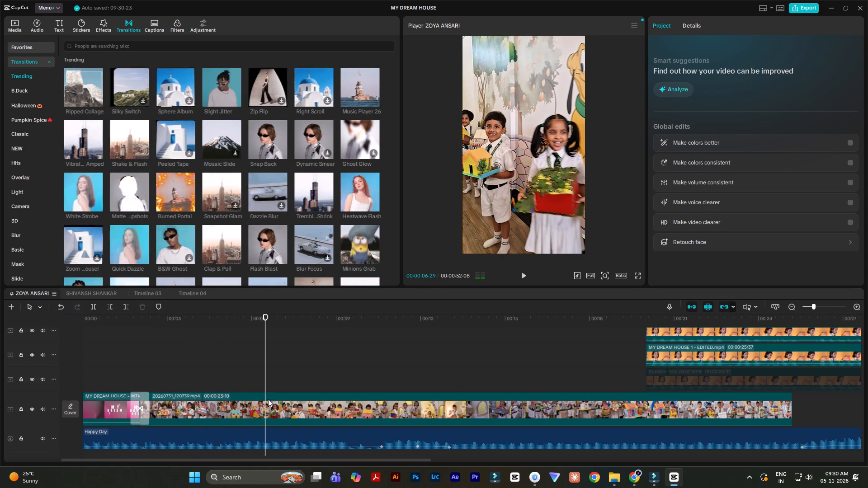
Set the speed of the 20260731_120739.mp4 clip to 1.50x.
{"action": "left_click", "coordinate": [261, 406]}
{"action": "left_click", "coordinate": [715, 28]}
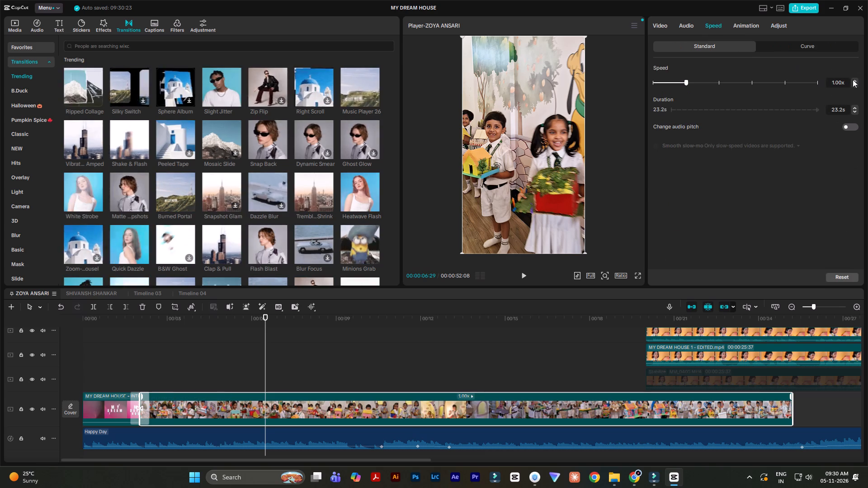
{"action": "double_click", "coordinate": [853, 80]}
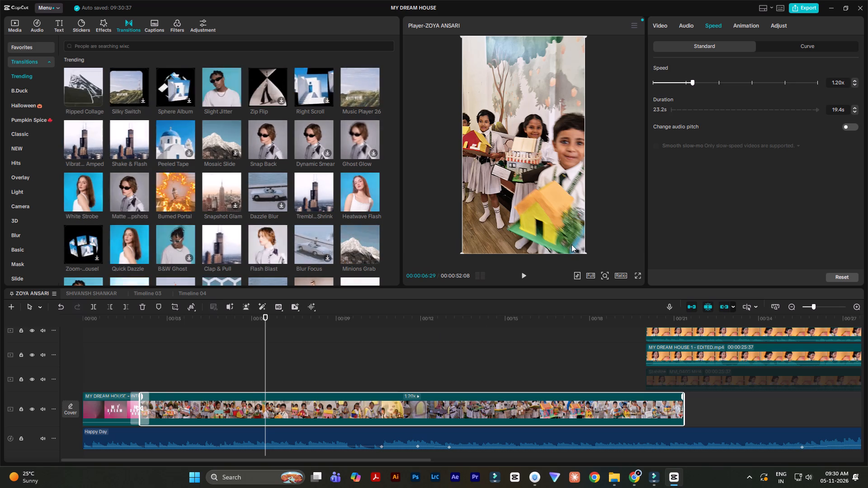
{"action": "double_click", "coordinate": [855, 82]}
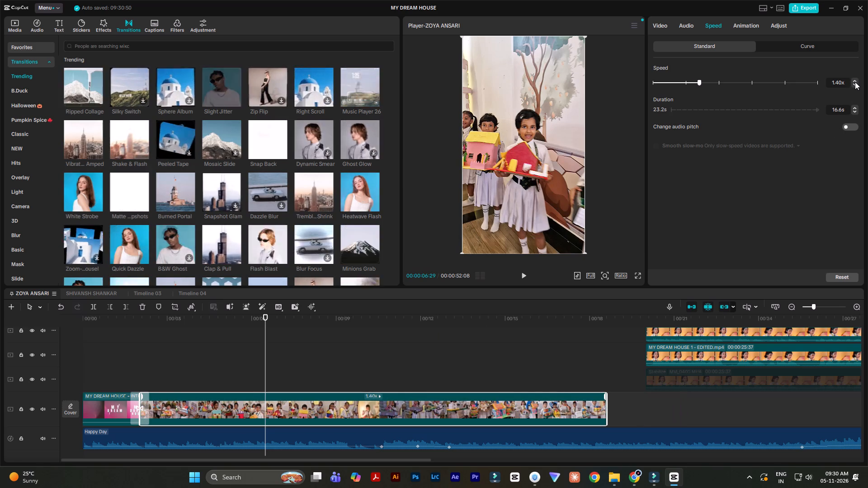
{"action": "left_click", "coordinate": [855, 82]}
{"action": "left_click", "coordinate": [208, 373]}
Play the opening from the start to check the pace of the sped-up group footage.
{"action": "left_click_drag", "start_coordinate": [208, 366], "coordinate": [0, 391]}
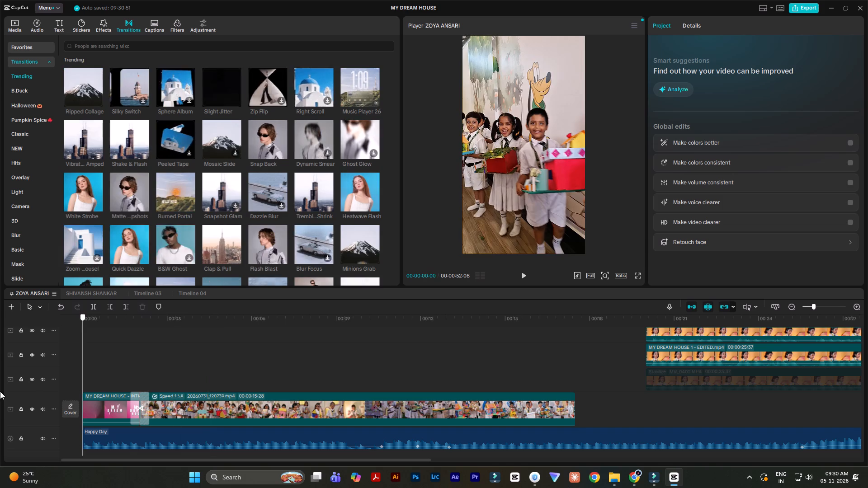
{"action": "left_click_drag", "start_coordinate": [0, 391], "coordinate": [0, 393]}
{"action": "key", "text": "space"}
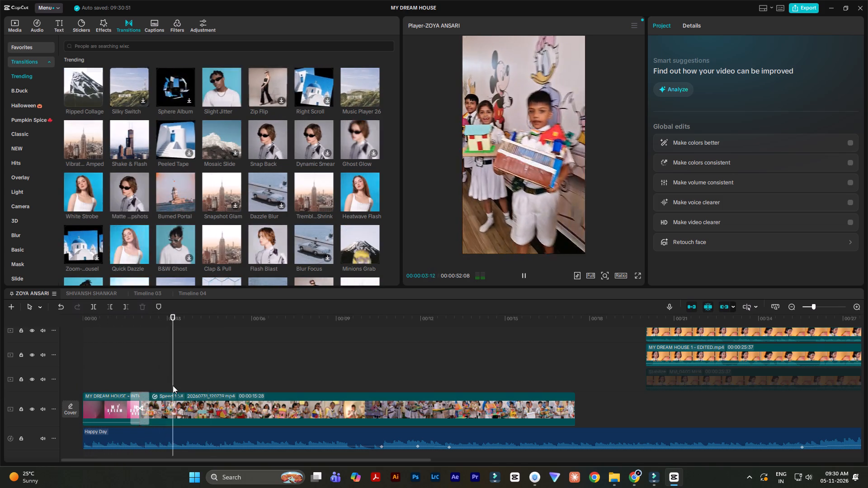
{"action": "key", "text": "space"}
Fine-tune the start point of the 20260731_120739.mp4 clip to a clip duration of 00:00:15:33, replaying the transition between adjustments.
{"action": "left_click", "coordinate": [172, 411]}
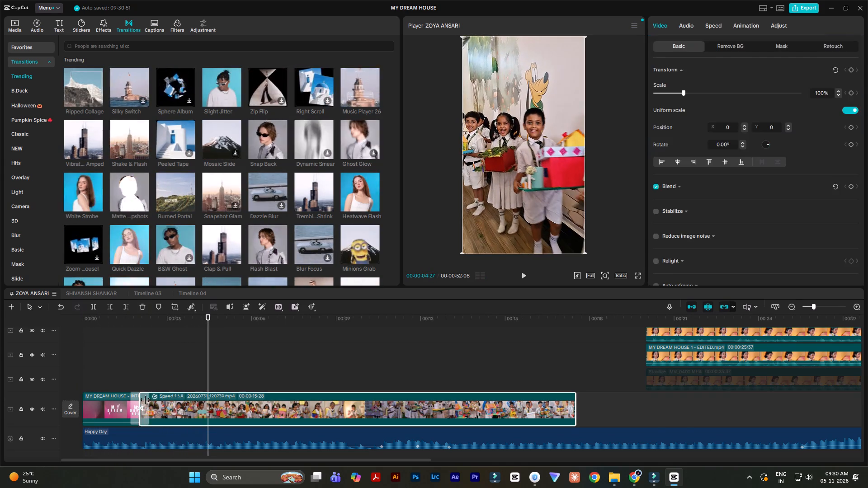
{"action": "left_click_drag", "start_coordinate": [142, 399], "coordinate": [133, 402]}
{"action": "left_click", "coordinate": [129, 374]}
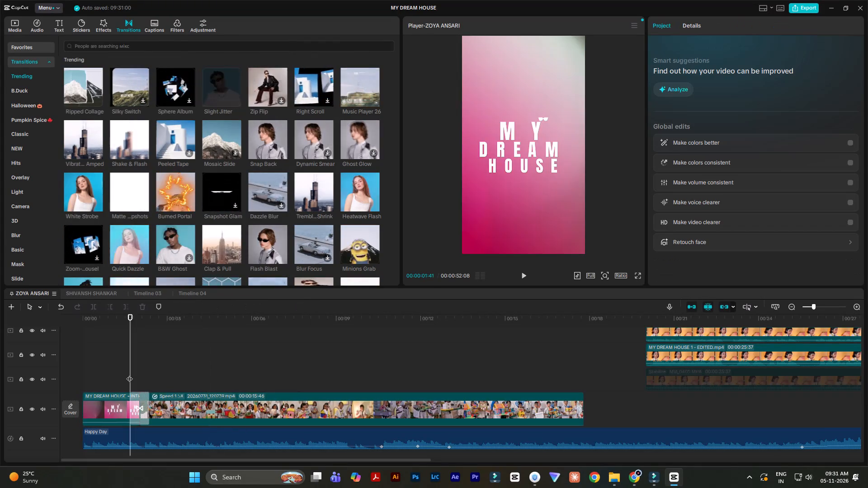
{"action": "key", "text": "space"}
{"action": "key", "text": "space"}
{"action": "left_click", "coordinate": [165, 403]}
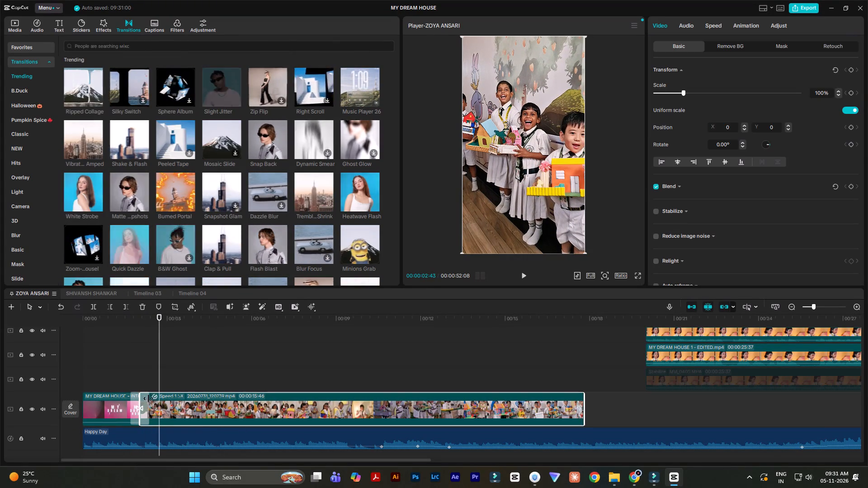
{"action": "left_click", "coordinate": [141, 395]}
{"action": "left_click", "coordinate": [113, 354]}
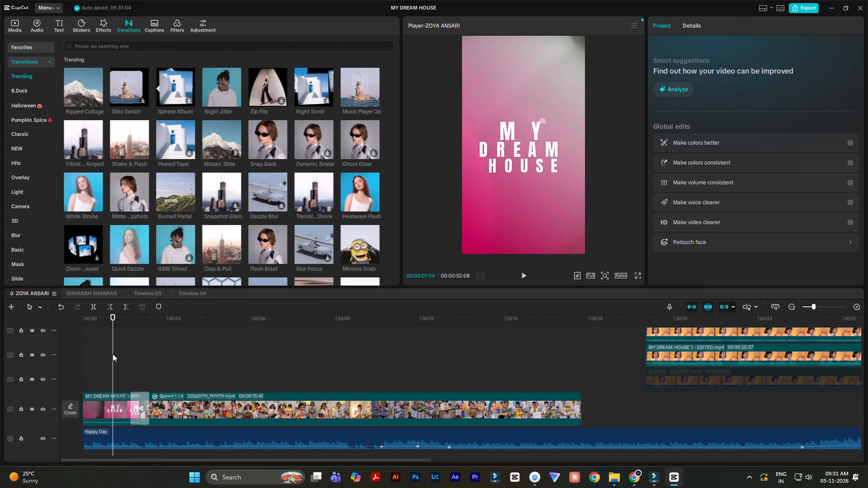
{"action": "left_click_drag", "start_coordinate": [113, 353], "coordinate": [58, 366]}
{"action": "key", "text": "space"}
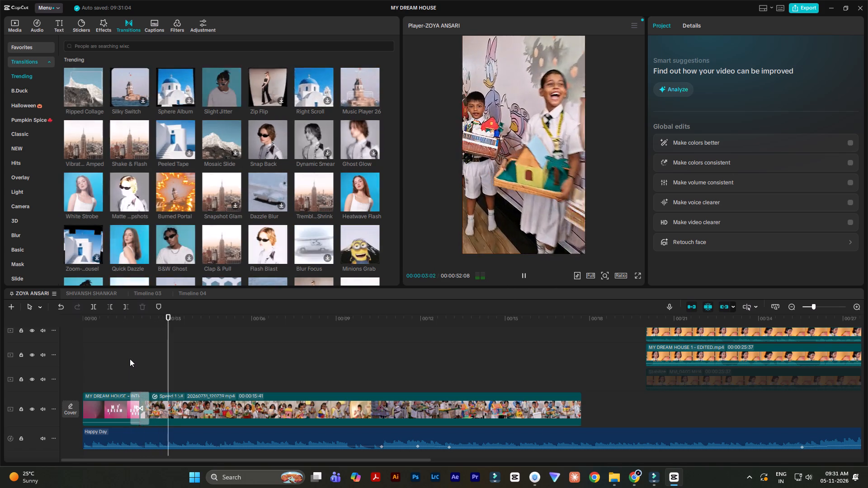
{"action": "key", "text": "space"}
{"action": "left_click", "coordinate": [189, 413]}
{"action": "left_click", "coordinate": [141, 394]}
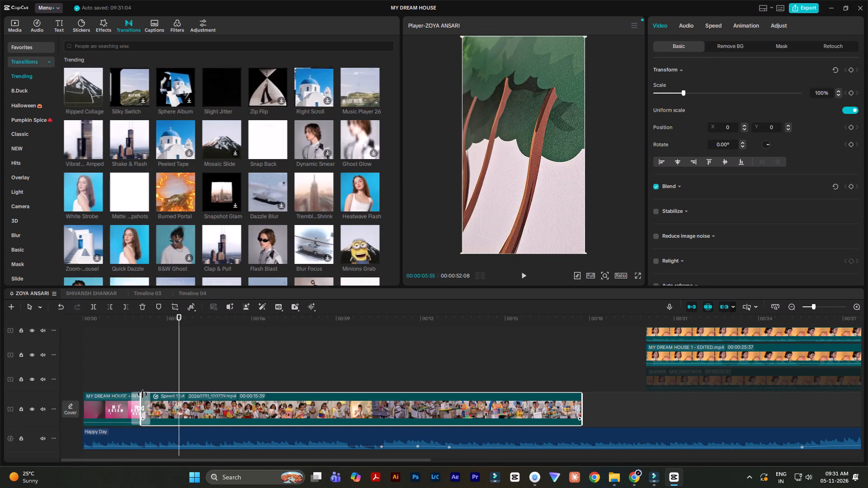
{"action": "left_click", "coordinate": [127, 359]}
Play on to 00:00:10:39 and cut away the rest of the 20260731_120739.mp4 clip after that point.
{"action": "key", "text": "space"}
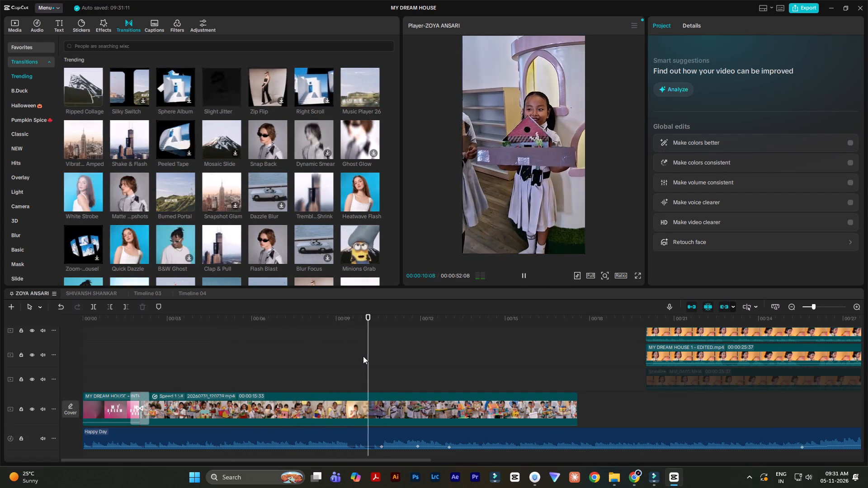
{"action": "key", "text": "space"}
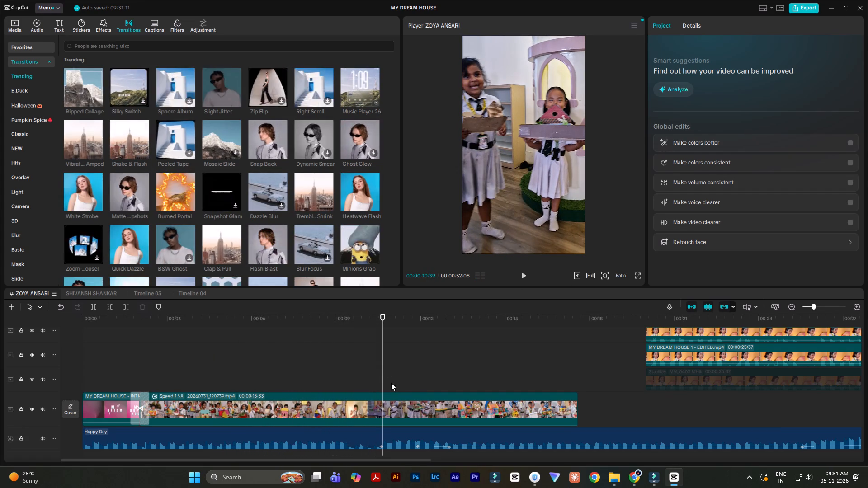
{"action": "left_click", "coordinate": [387, 405]}
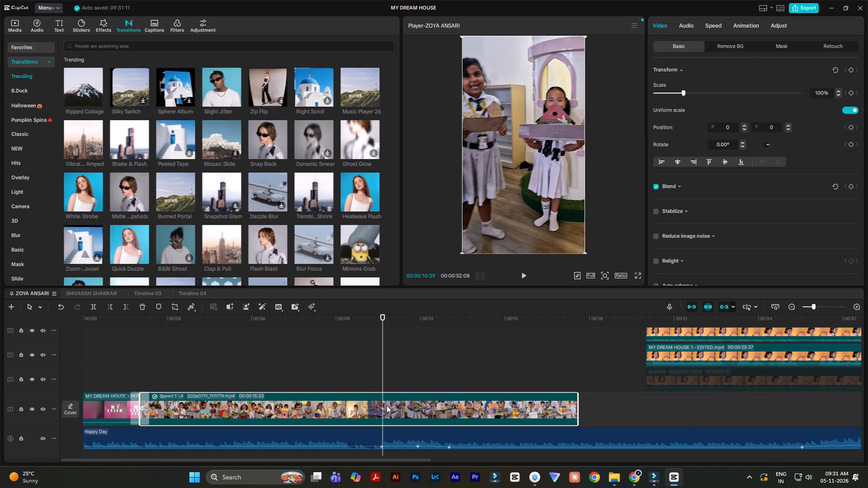
{"action": "key", "text": "w"}
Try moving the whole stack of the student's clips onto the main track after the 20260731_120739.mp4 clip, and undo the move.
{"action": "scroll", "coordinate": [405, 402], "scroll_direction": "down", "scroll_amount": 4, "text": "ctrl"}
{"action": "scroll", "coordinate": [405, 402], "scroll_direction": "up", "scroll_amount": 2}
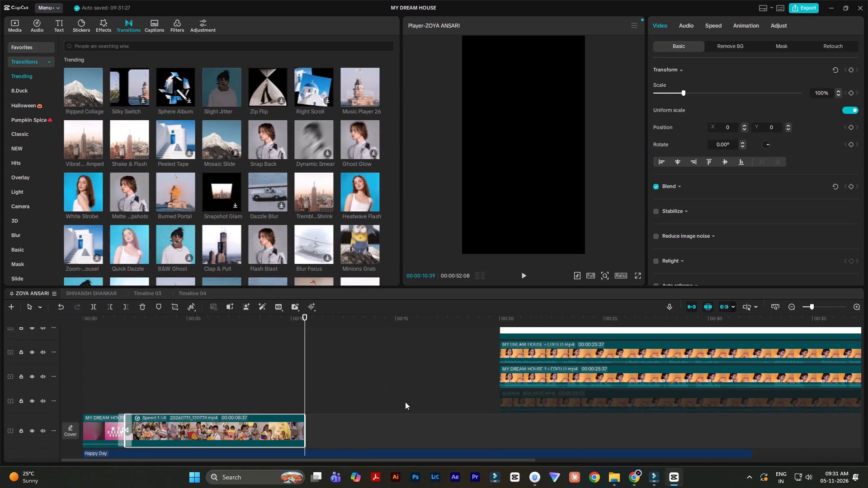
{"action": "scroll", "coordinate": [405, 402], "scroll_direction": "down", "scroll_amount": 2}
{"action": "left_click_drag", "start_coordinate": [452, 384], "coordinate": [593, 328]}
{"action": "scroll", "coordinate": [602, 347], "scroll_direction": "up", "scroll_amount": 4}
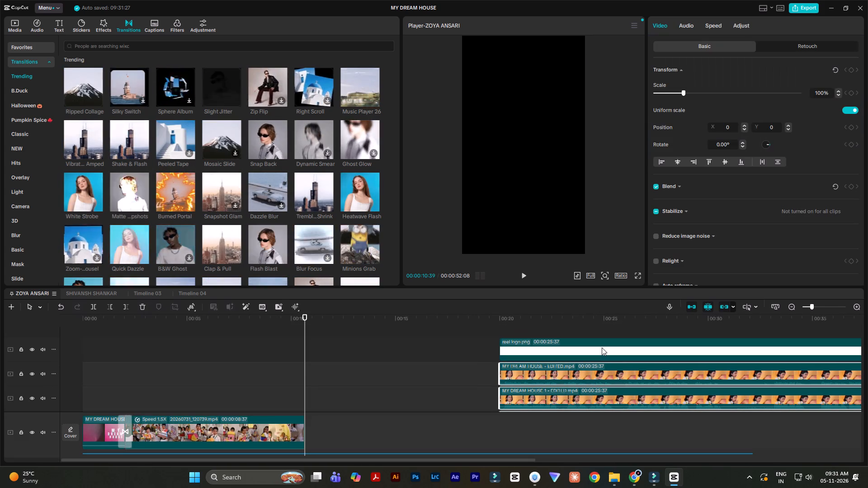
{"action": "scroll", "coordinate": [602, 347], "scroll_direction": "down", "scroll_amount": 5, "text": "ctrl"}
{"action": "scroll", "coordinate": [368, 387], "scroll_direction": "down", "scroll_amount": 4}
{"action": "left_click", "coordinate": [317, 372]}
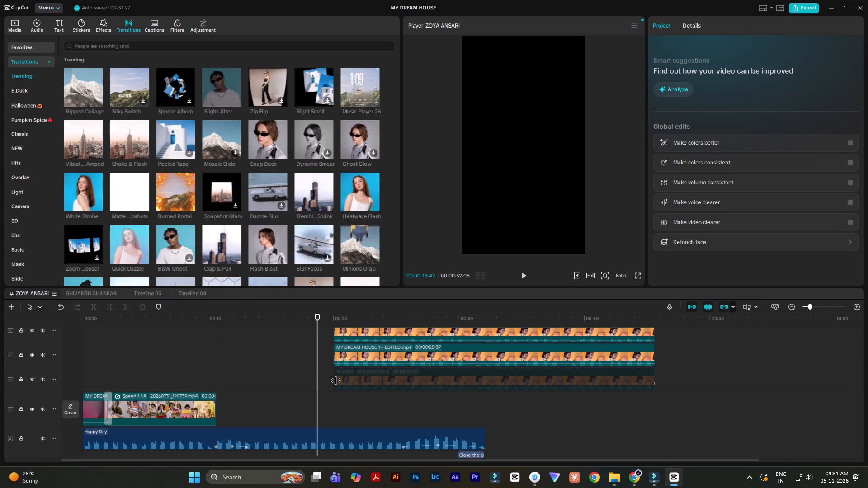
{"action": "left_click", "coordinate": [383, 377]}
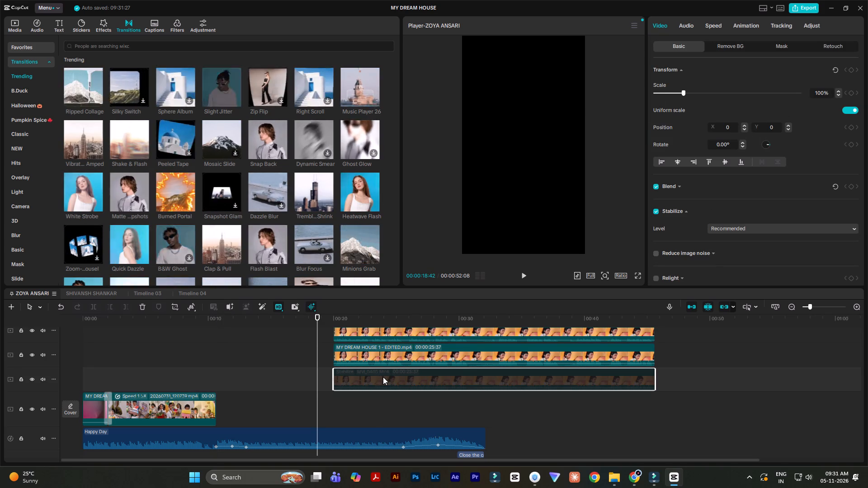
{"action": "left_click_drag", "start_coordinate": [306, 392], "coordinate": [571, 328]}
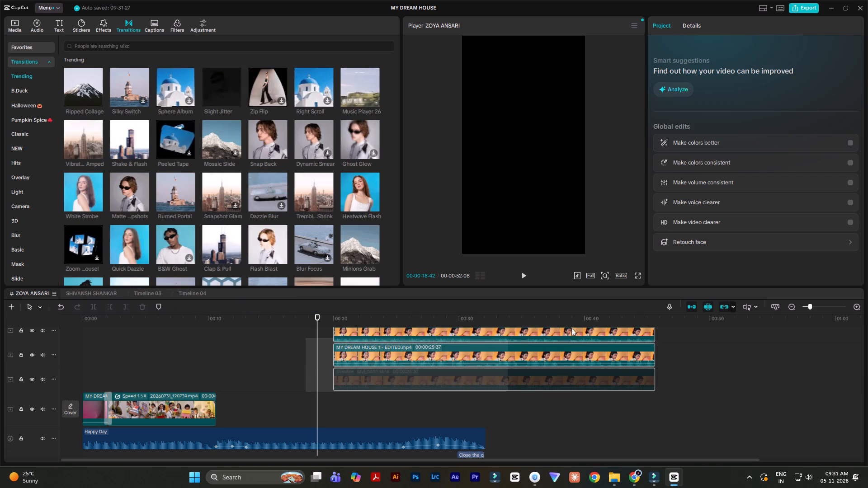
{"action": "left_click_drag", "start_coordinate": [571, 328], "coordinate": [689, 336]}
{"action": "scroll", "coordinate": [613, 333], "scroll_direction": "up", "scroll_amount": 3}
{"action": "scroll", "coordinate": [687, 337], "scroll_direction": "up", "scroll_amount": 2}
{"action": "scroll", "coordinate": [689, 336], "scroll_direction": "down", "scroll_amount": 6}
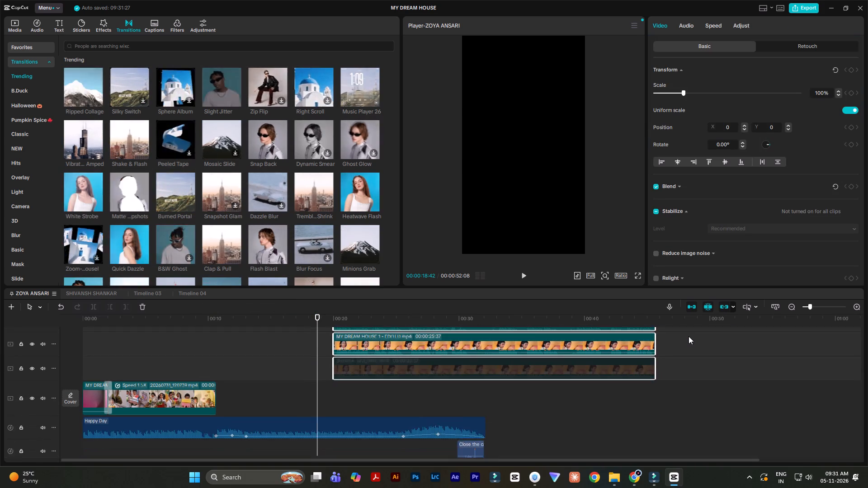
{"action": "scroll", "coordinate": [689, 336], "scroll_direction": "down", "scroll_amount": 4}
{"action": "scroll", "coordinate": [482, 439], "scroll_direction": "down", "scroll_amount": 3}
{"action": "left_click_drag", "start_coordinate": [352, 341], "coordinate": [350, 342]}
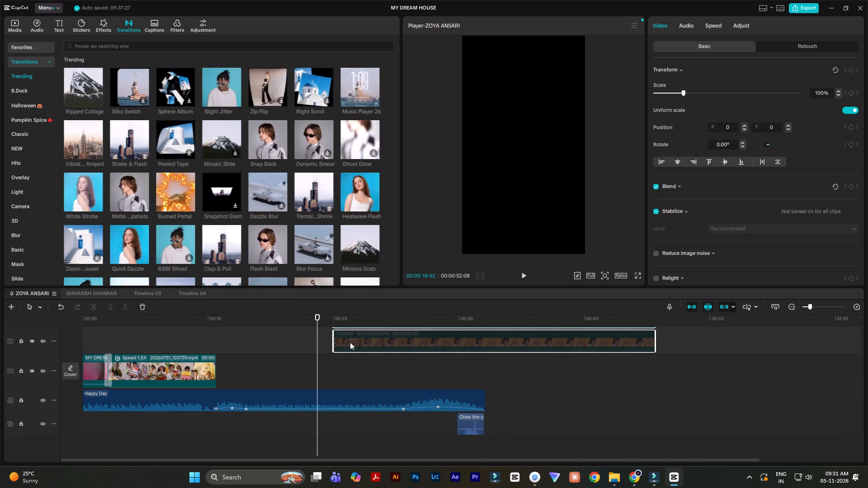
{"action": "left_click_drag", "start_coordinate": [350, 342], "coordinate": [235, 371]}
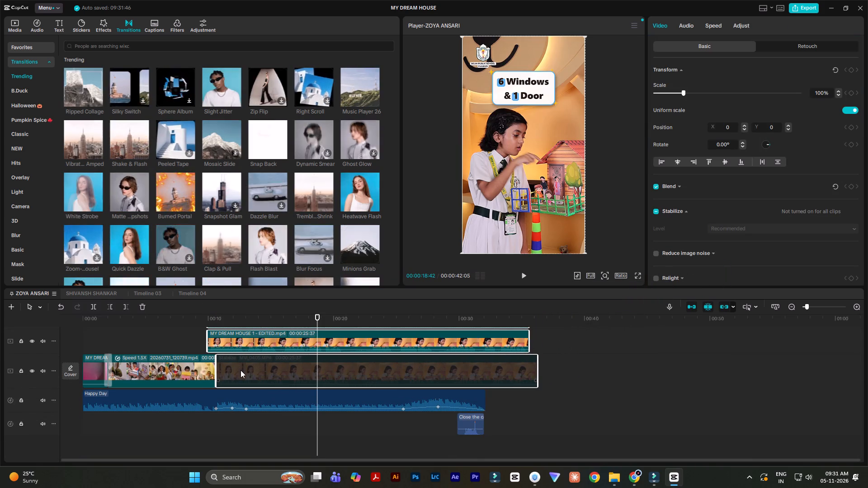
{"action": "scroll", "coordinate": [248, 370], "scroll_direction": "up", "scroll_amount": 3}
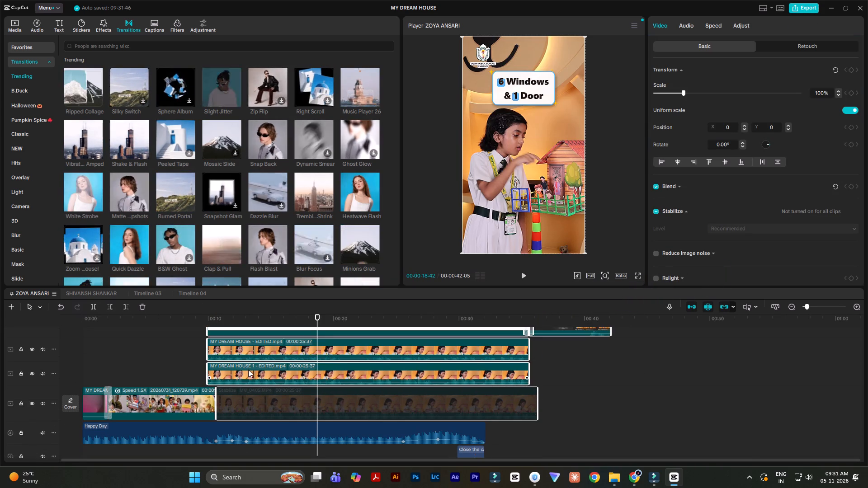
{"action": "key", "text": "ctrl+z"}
Move the selected student clip stack earlier so it starts where the 20260731_120739.mp4 clip ends, staying on the tracks above the main one.
{"action": "scroll", "coordinate": [364, 401], "scroll_direction": "down", "scroll_amount": 2}
{"action": "left_click_drag", "start_coordinate": [356, 375], "coordinate": [288, 393]}
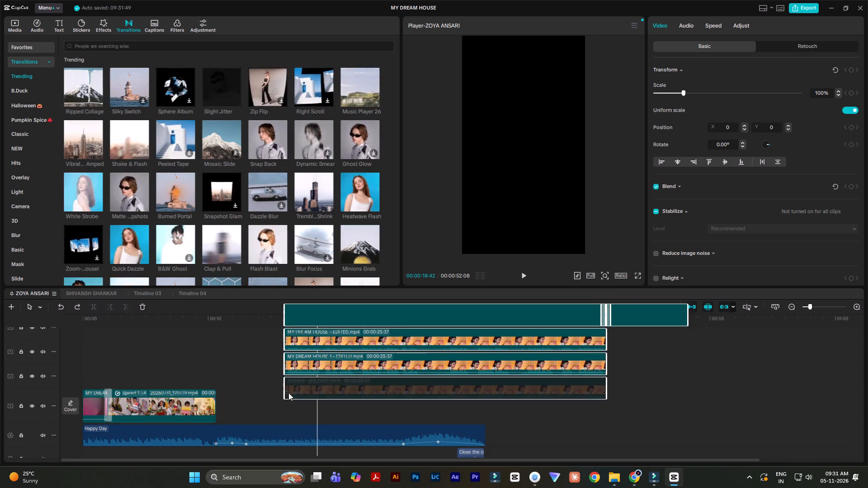
{"action": "left_click_drag", "start_coordinate": [288, 393], "coordinate": [212, 378]}
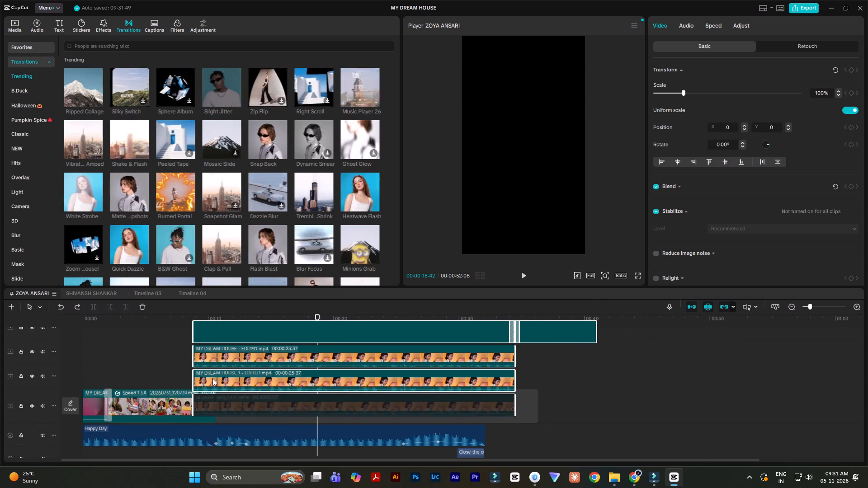
{"action": "left_click_drag", "start_coordinate": [212, 378], "coordinate": [239, 375]}
Shift the student clip stack down one track so its disabled bottom clip sits on the main track after the group footage.
{"action": "scroll", "coordinate": [237, 380], "scroll_direction": "up", "scroll_amount": 3}
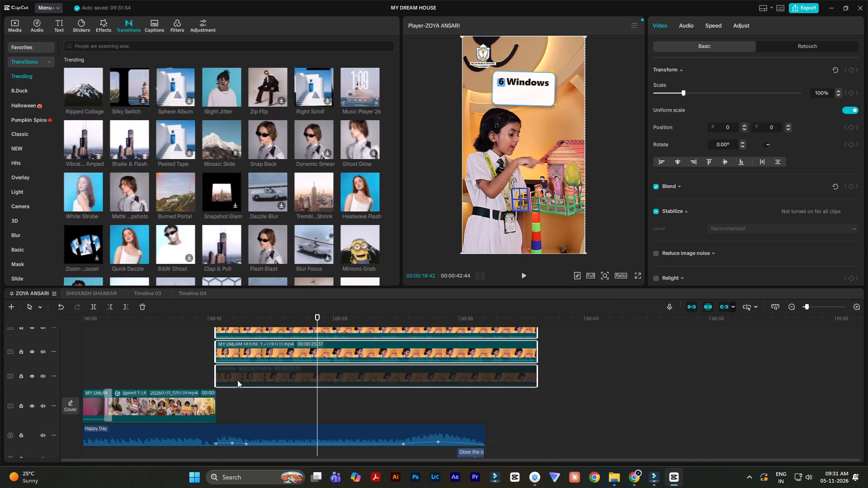
{"action": "scroll", "coordinate": [237, 380], "scroll_direction": "up", "scroll_amount": 3}
{"action": "scroll", "coordinate": [237, 380], "scroll_direction": "down", "scroll_amount": 7}
{"action": "left_click_drag", "start_coordinate": [223, 356], "coordinate": [224, 367]}
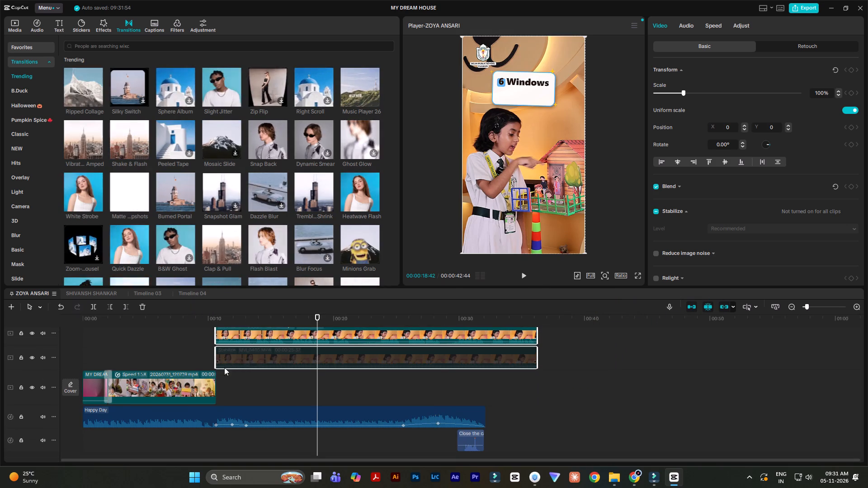
{"action": "left_click_drag", "start_coordinate": [224, 367], "coordinate": [225, 389]}
Select the student clips above the main track and move them to start at the end of the group footage, aligned with the disabled clip.
{"action": "scroll", "coordinate": [222, 371], "scroll_direction": "up", "scroll_amount": 3}
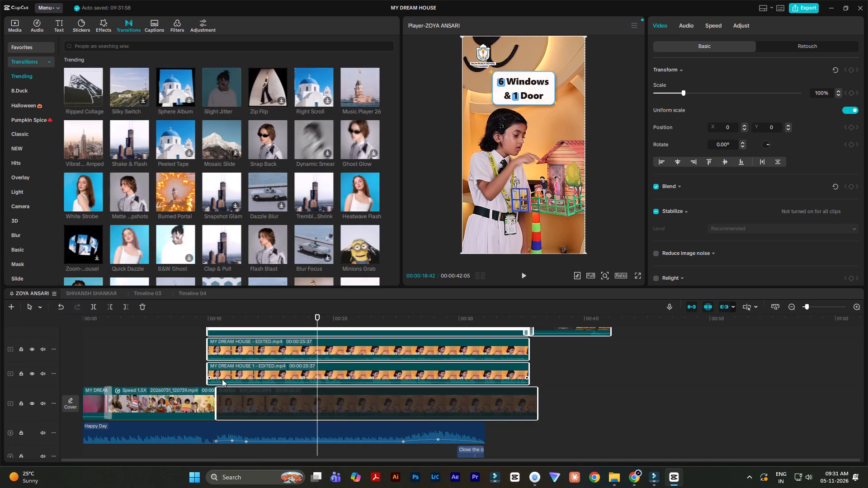
{"action": "scroll", "coordinate": [222, 379], "scroll_direction": "up", "scroll_amount": 2}
{"action": "left_click", "coordinate": [189, 391]}
{"action": "left_click_drag", "start_coordinate": [181, 397], "coordinate": [554, 339]}
{"action": "scroll", "coordinate": [465, 370], "scroll_direction": "down", "scroll_amount": 3}
{"action": "left_click_drag", "start_coordinate": [212, 362], "coordinate": [222, 364]}
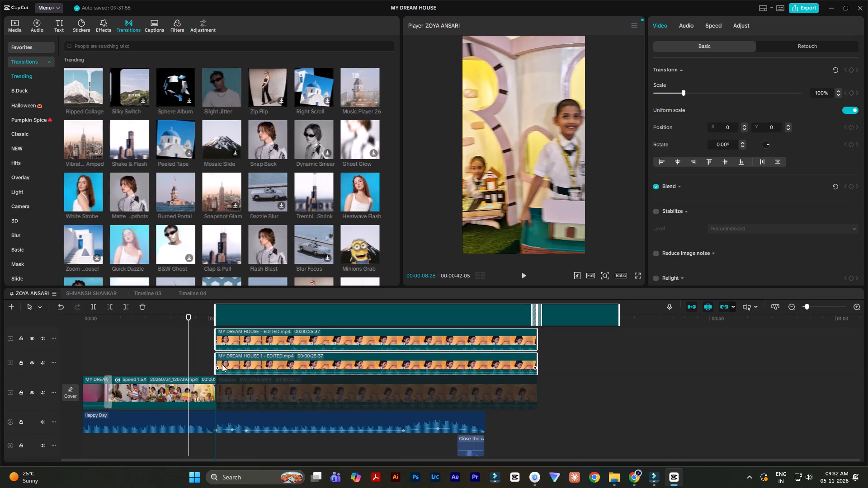
{"action": "left_click_drag", "start_coordinate": [222, 364], "coordinate": [222, 364]}
Play across the join from the group footage into the student's clips to check the cut.
{"action": "left_click", "coordinate": [203, 370]}
{"action": "key", "text": "space"}
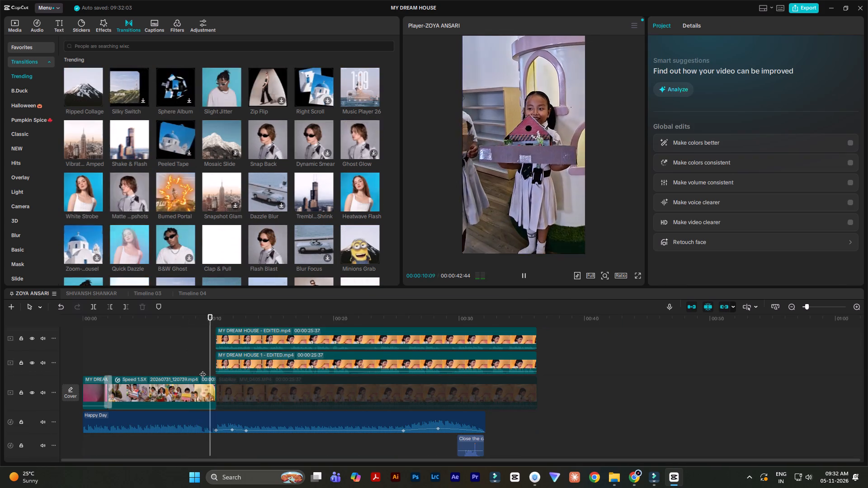
{"action": "key", "text": "space"}
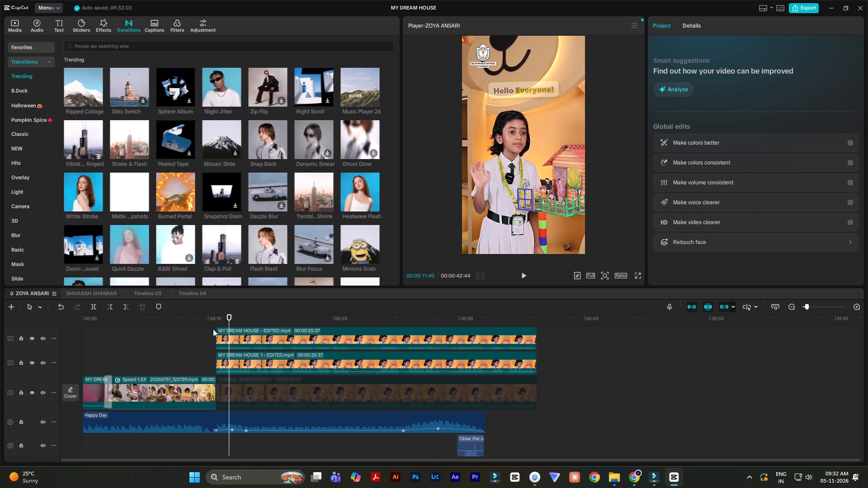
Add a volume keyframe to the Happy Day music at 00:00:09:42 and try to raise the volume there.
{"action": "left_click_drag", "start_coordinate": [214, 320], "coordinate": [204, 325]}
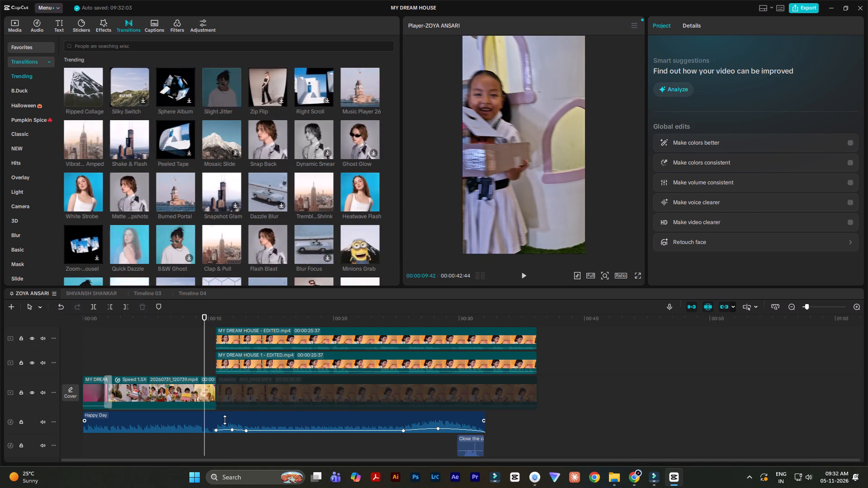
{"action": "left_click", "coordinate": [225, 420]}
{"action": "left_click", "coordinate": [850, 71]}
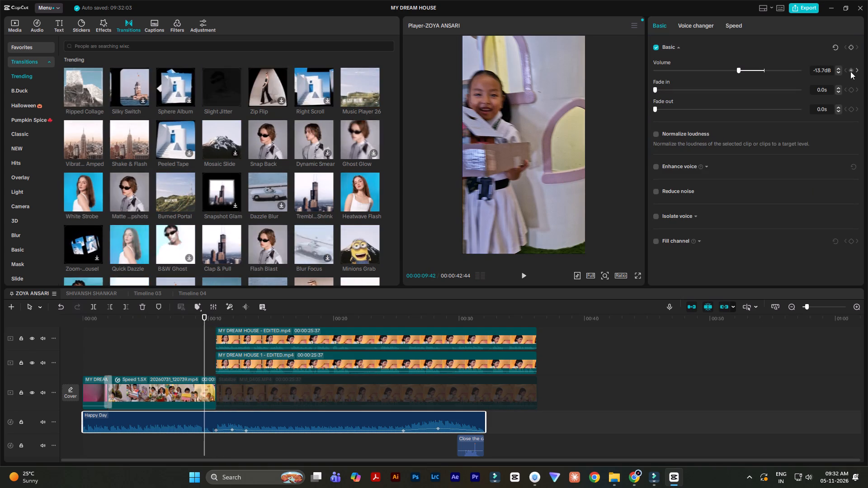
{"action": "left_click_drag", "start_coordinate": [740, 69], "coordinate": [763, 73]}
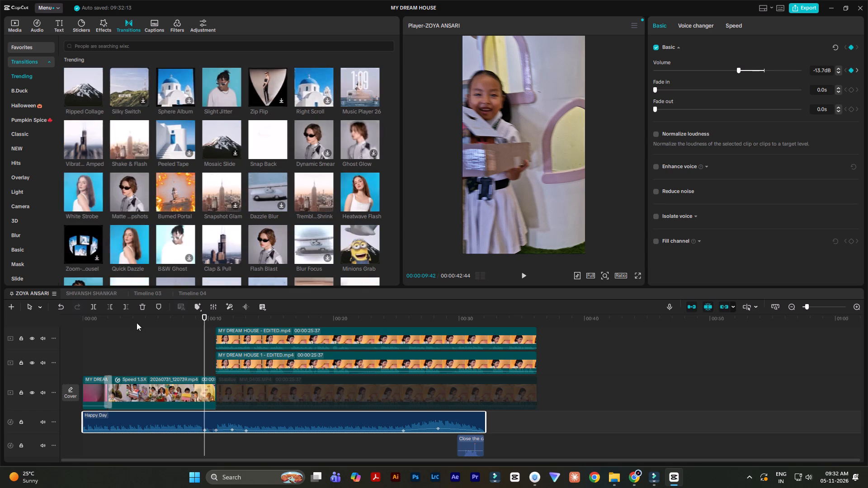
Add a volume keyframe at the start of Happy Day and try raising the volume at the 00:00:09:42 keyframe again.
{"action": "left_click_drag", "start_coordinate": [137, 322], "coordinate": [0, 338]}
{"action": "left_click", "coordinate": [849, 71]}
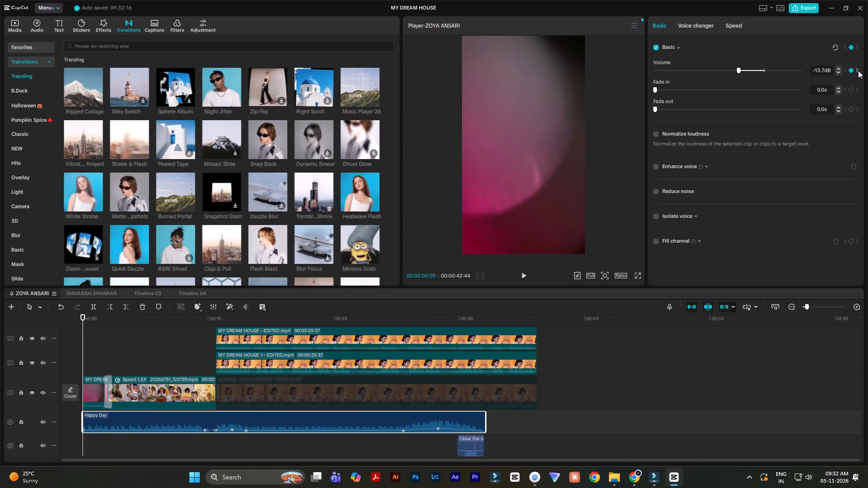
{"action": "left_click", "coordinate": [858, 70]}
{"action": "left_click_drag", "start_coordinate": [740, 71], "coordinate": [764, 75]}
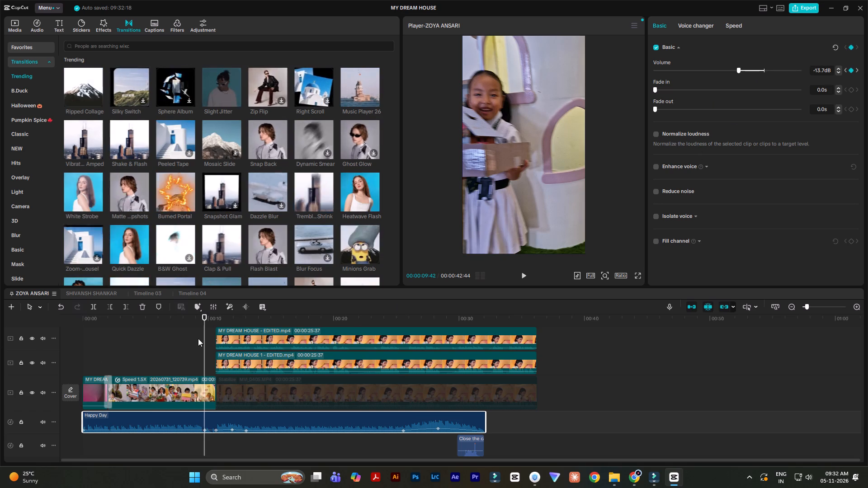
{"action": "left_click", "coordinate": [159, 337]}
Close the MY DREAM HOUSE project window.
{"action": "left_click", "coordinate": [857, 7]}
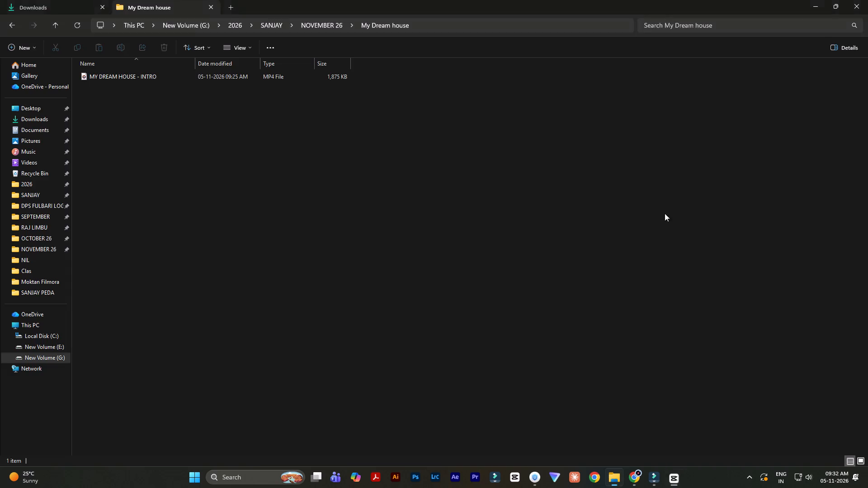
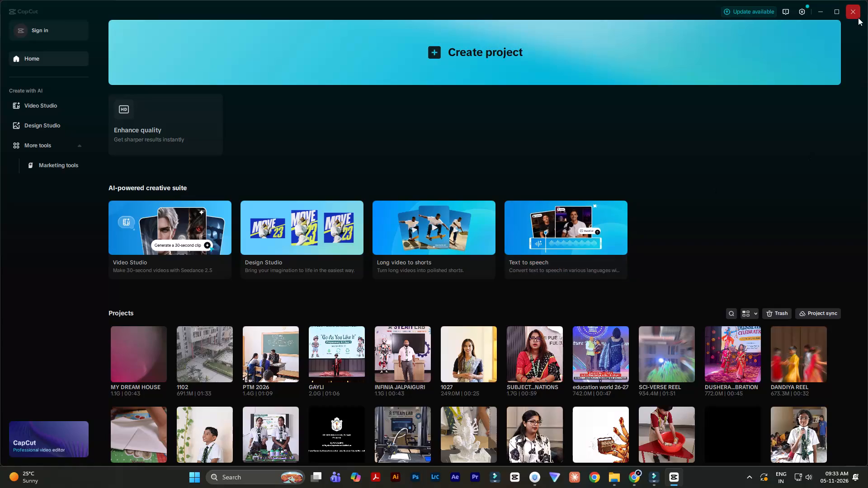
Restart CapCut and reopen the MY DREAM HOUSE project.
{"action": "left_click", "coordinate": [854, 13]}
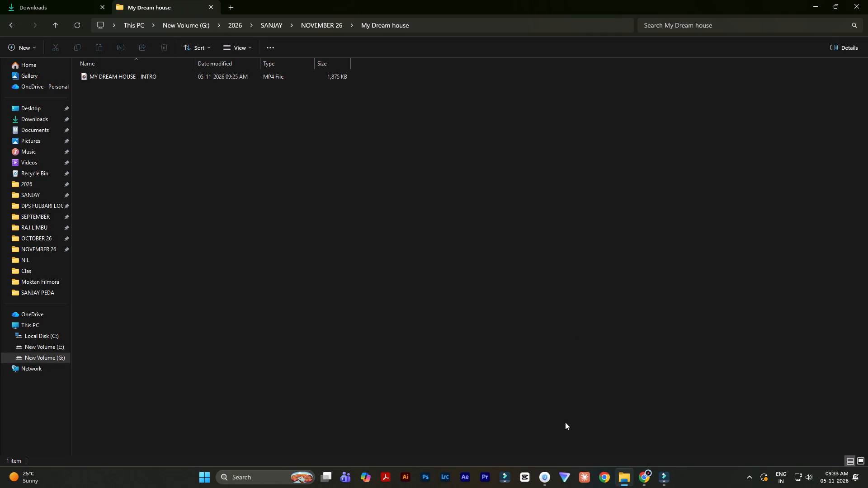
{"action": "left_click", "coordinate": [524, 475]}
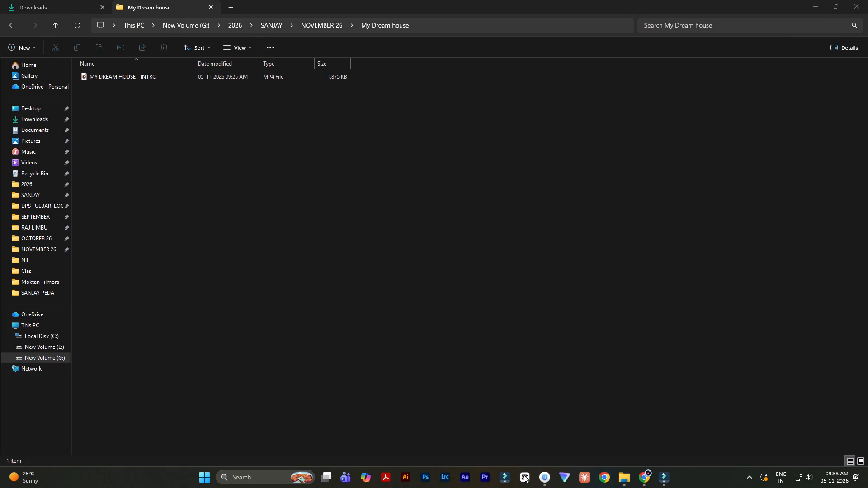
{"action": "left_click", "coordinate": [751, 477]}
{"action": "left_click", "coordinate": [654, 412]}
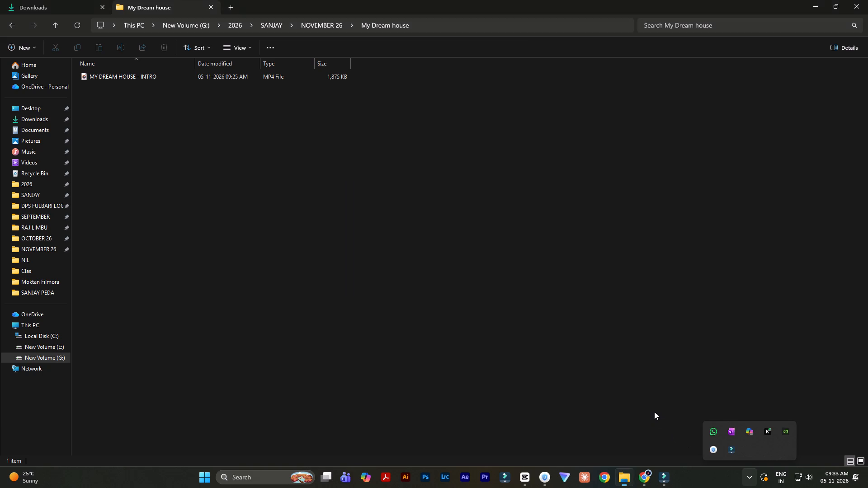
{"action": "left_click", "coordinate": [523, 469]}
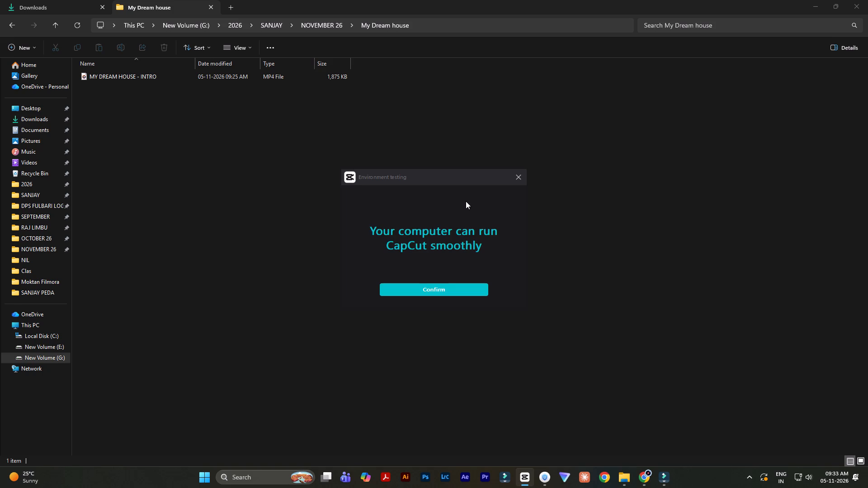
{"action": "left_click", "coordinate": [434, 290]}
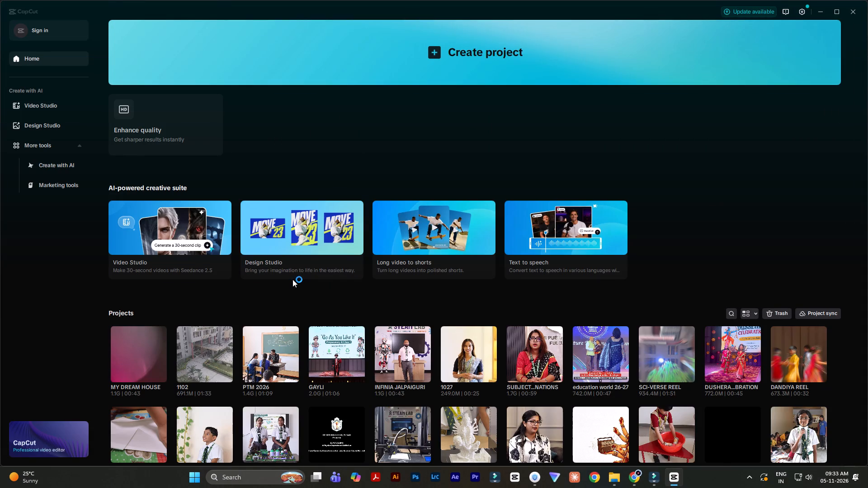
{"action": "left_click", "coordinate": [135, 344]}
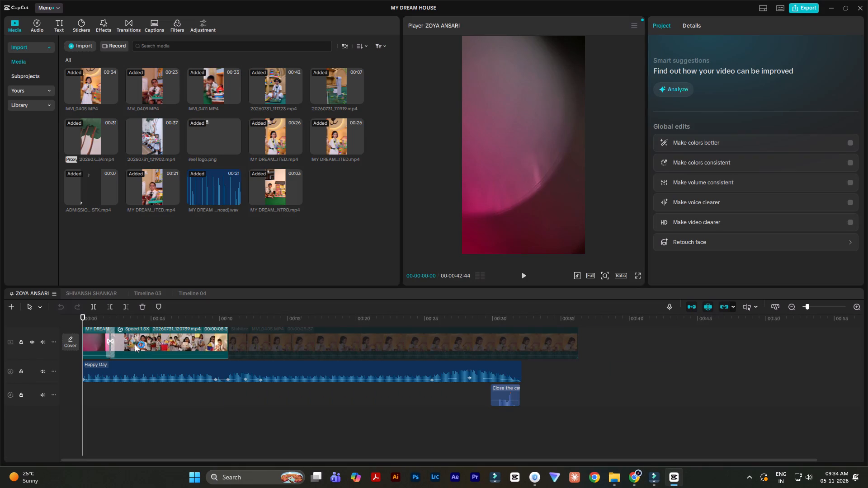
Set the volume keyframe at the start of the Happy Day music to 0.0 dB.
{"action": "scroll", "coordinate": [120, 371], "scroll_direction": "up", "scroll_amount": 3}
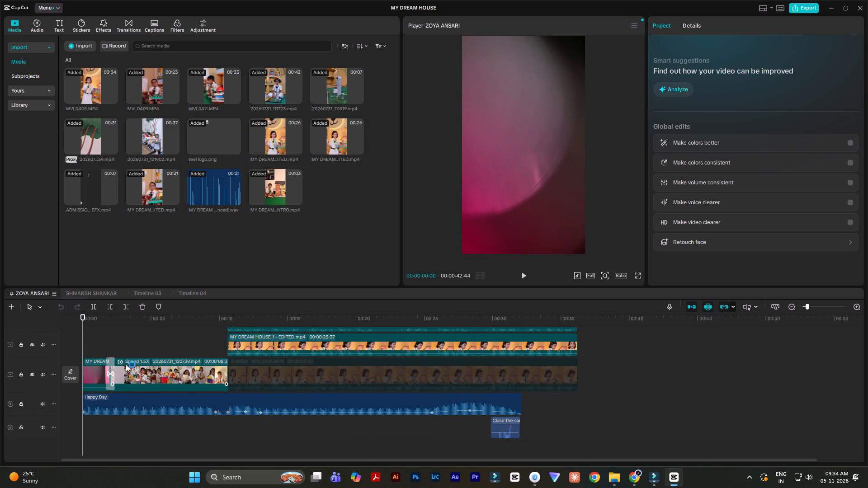
{"action": "left_click", "coordinate": [115, 402]}
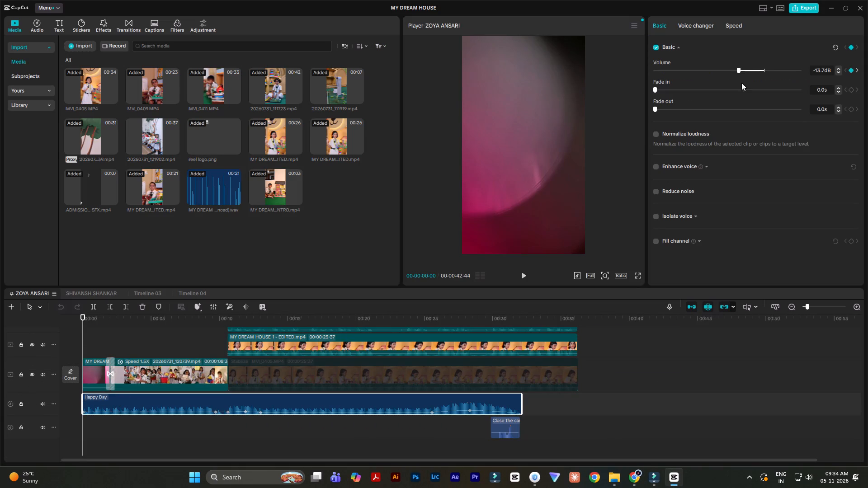
{"action": "left_click_drag", "start_coordinate": [740, 70], "coordinate": [765, 75]}
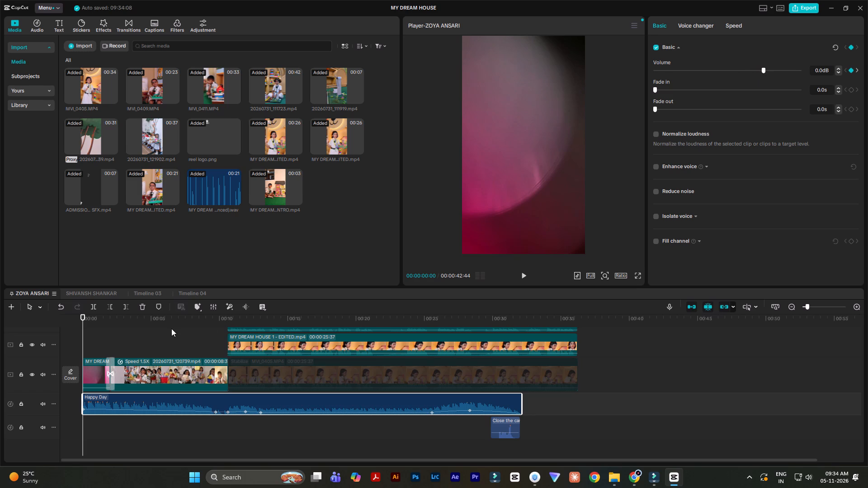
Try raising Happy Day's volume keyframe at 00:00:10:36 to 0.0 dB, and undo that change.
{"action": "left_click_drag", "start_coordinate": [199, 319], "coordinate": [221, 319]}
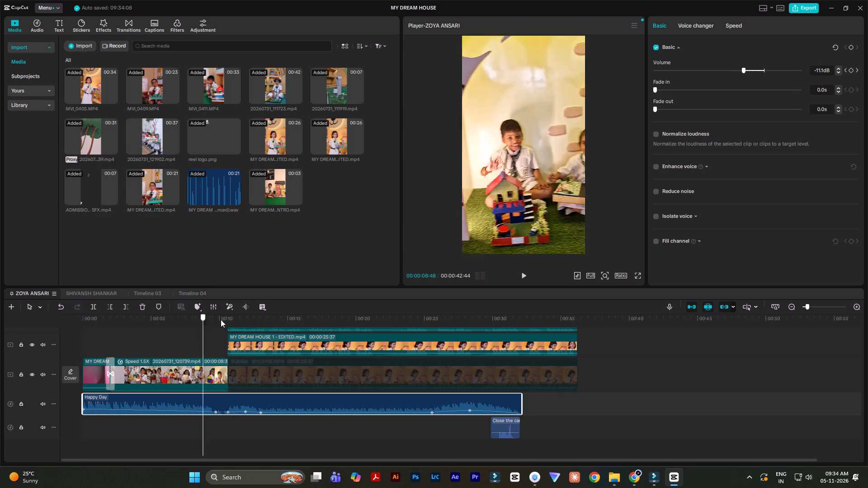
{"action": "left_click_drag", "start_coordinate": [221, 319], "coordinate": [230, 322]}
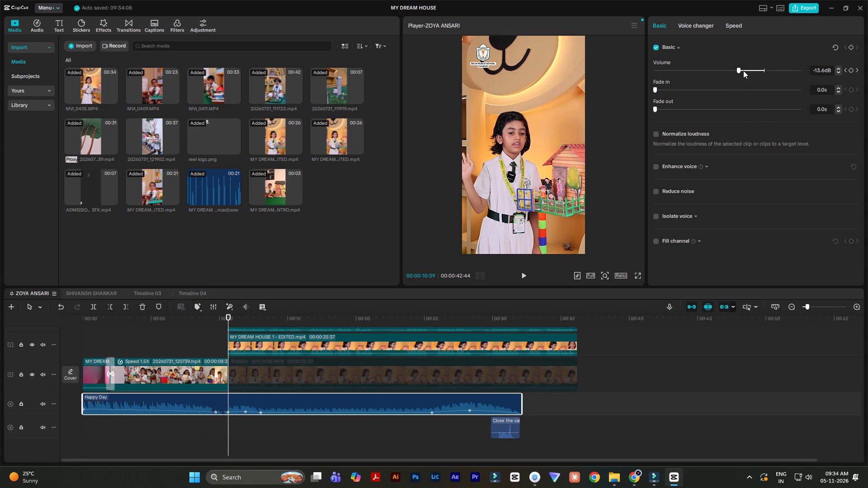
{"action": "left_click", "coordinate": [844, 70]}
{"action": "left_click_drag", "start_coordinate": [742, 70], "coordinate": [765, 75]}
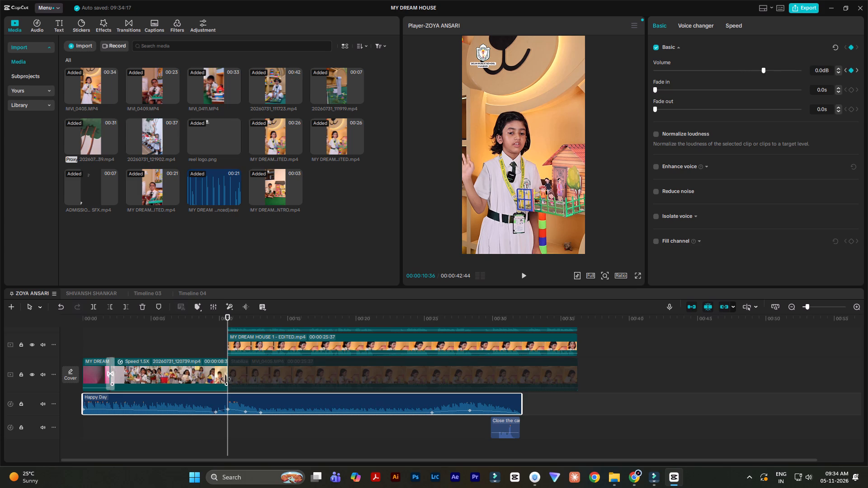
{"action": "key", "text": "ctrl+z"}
Set Happy Day's volume keyframe at 00:00:09:42 to 0.0 dB.
{"action": "left_click_drag", "start_coordinate": [227, 318], "coordinate": [213, 326]}
{"action": "left_click_drag", "start_coordinate": [736, 68], "coordinate": [761, 79]}
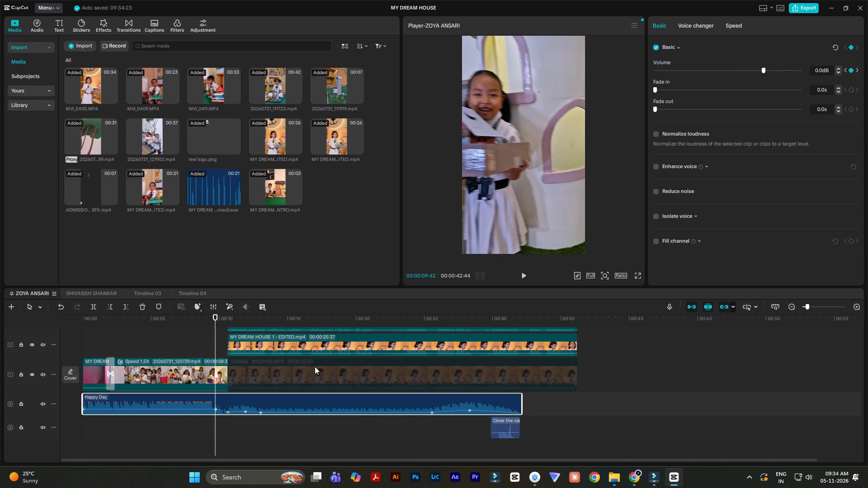
Play the reel from the start into the student's clips to check the music level.
{"action": "left_click", "coordinate": [184, 343]}
{"action": "left_click_drag", "start_coordinate": [183, 342], "coordinate": [1, 377]}
{"action": "key", "text": "space"}
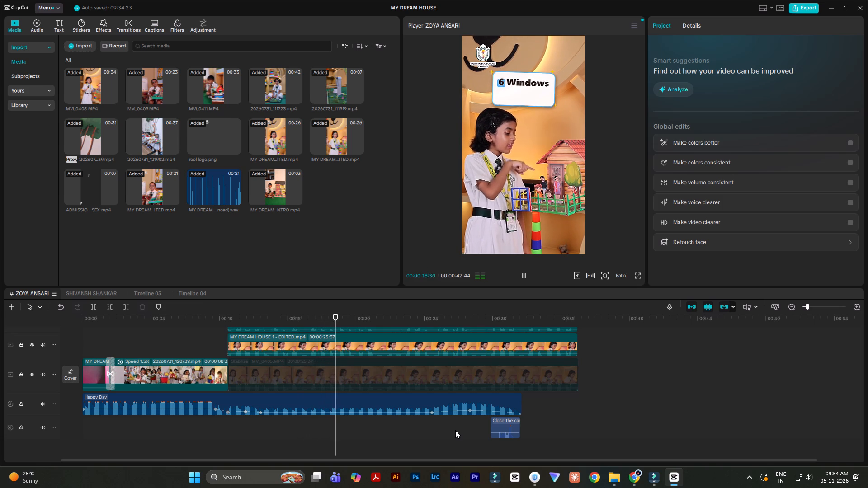
{"action": "key", "text": "space"}
Extend the Happy Day music to the end of the admission outro, at about 00:00:42.
{"action": "left_click", "coordinate": [483, 401]}
{"action": "left_click_drag", "start_coordinate": [523, 400], "coordinate": [576, 404]}
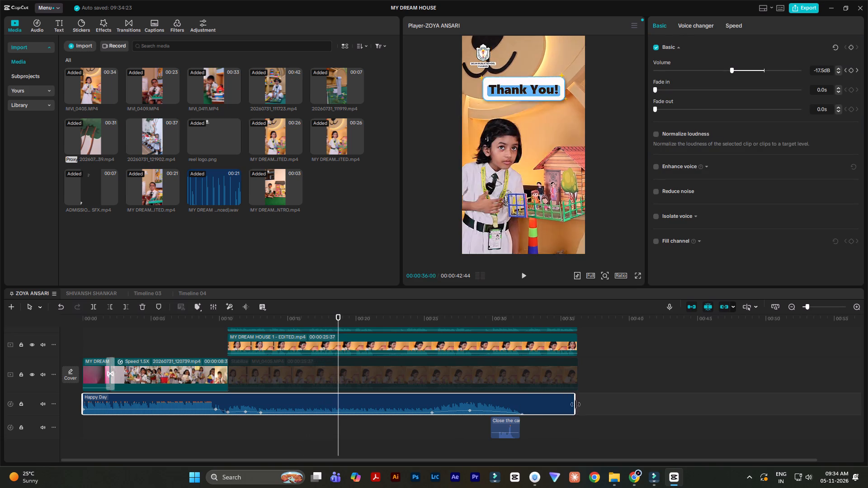
{"action": "left_click_drag", "start_coordinate": [576, 404], "coordinate": [651, 409]}
{"action": "scroll", "coordinate": [653, 409], "scroll_direction": "up", "scroll_amount": 5}
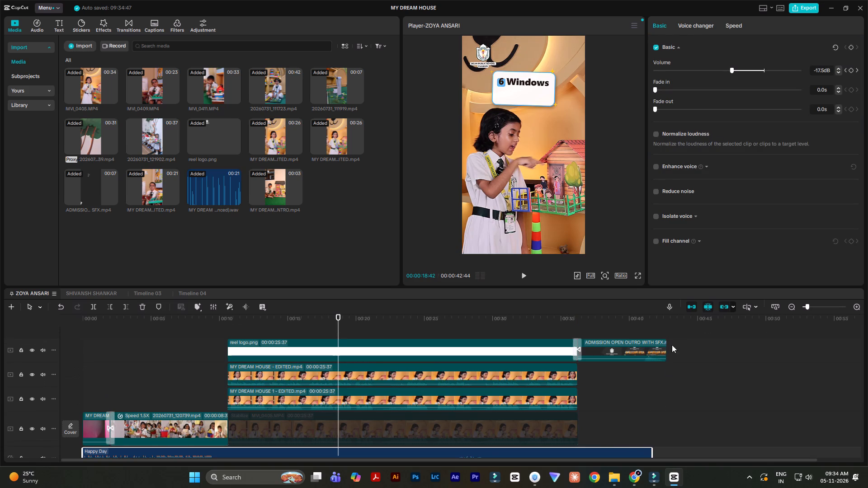
{"action": "left_click_drag", "start_coordinate": [678, 323], "coordinate": [669, 328]}
{"action": "scroll", "coordinate": [663, 393], "scroll_direction": "down", "scroll_amount": 4}
{"action": "left_click_drag", "start_coordinate": [652, 409], "coordinate": [661, 413]}
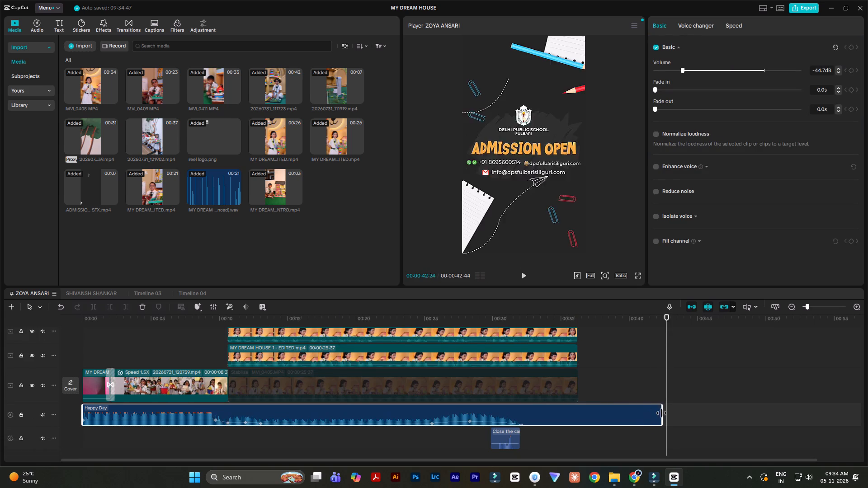
{"action": "left_click_drag", "start_coordinate": [661, 413], "coordinate": [664, 414]}
Move the short "Close the ca…" sound effect to the join between the student's clips and the outro, at about 00:00:35.
{"action": "scroll", "coordinate": [592, 421], "scroll_direction": "up", "scroll_amount": 6}
{"action": "left_click_drag", "start_coordinate": [581, 316], "coordinate": [573, 326]}
{"action": "scroll", "coordinate": [573, 393], "scroll_direction": "down", "scroll_amount": 7}
{"action": "left_click_drag", "start_coordinate": [499, 421], "coordinate": [573, 419]}
{"action": "scroll", "coordinate": [545, 432], "scroll_direction": "up", "scroll_amount": 1}
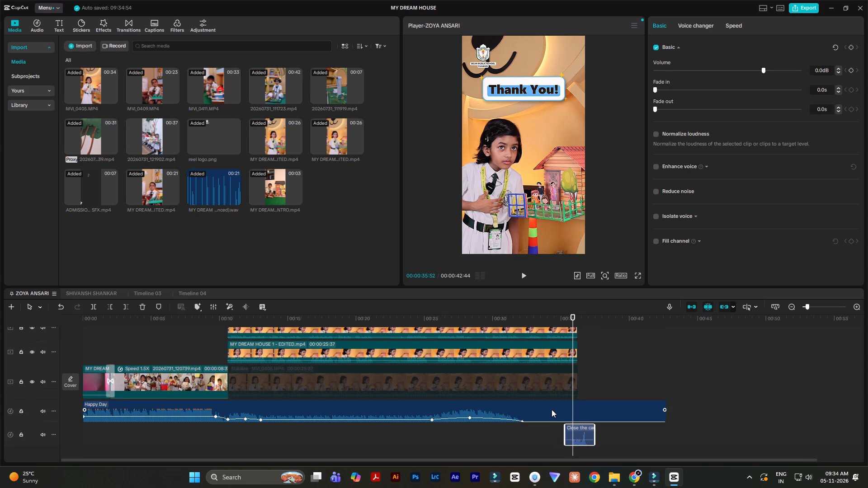
Delete Happy Day's old fade-out volume keyframes at 00:00:32:08 and 00:00:28:18.
{"action": "left_click", "coordinate": [552, 409]}
{"action": "left_click_drag", "start_coordinate": [528, 316], "coordinate": [521, 322]}
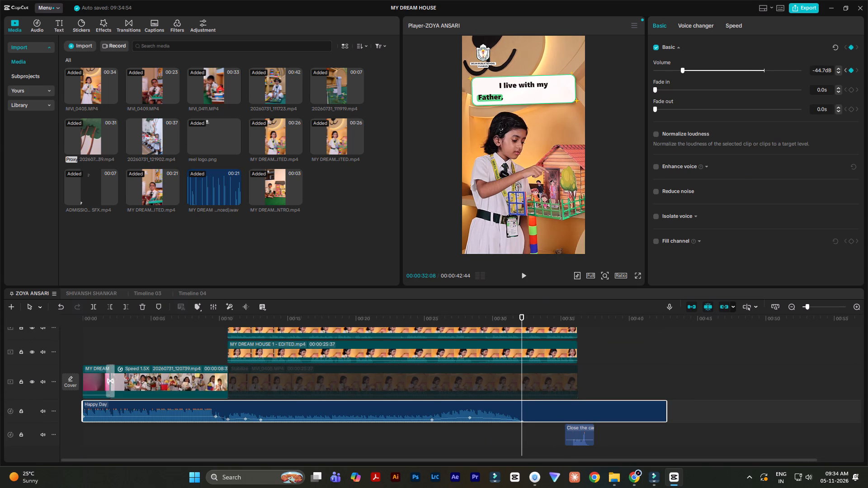
{"action": "left_click", "coordinate": [852, 71]}
{"action": "left_click", "coordinate": [845, 69]}
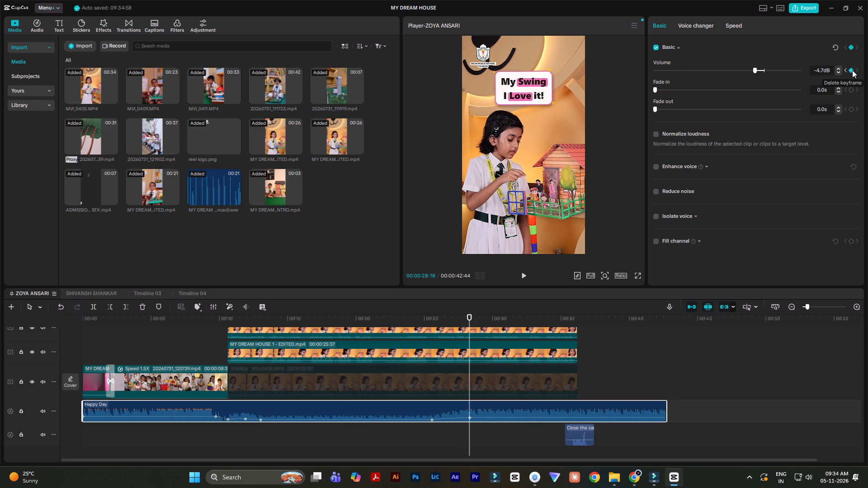
{"action": "left_click", "coordinate": [852, 70]}
Add Happy Day volume keyframes at 00:00:35:48 and 00:00:36:56, raising the second one to 0.0 dB for the outro.
{"action": "left_click_drag", "start_coordinate": [588, 317], "coordinate": [576, 324]}
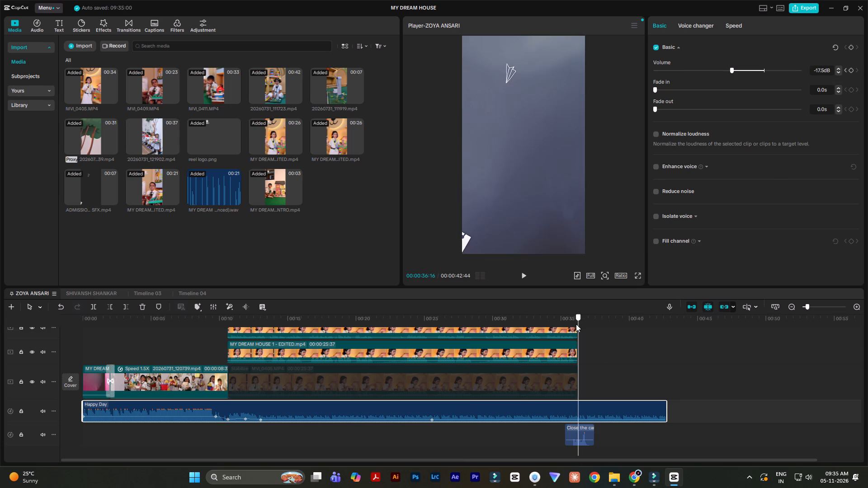
{"action": "left_click_drag", "start_coordinate": [576, 324], "coordinate": [572, 333]}
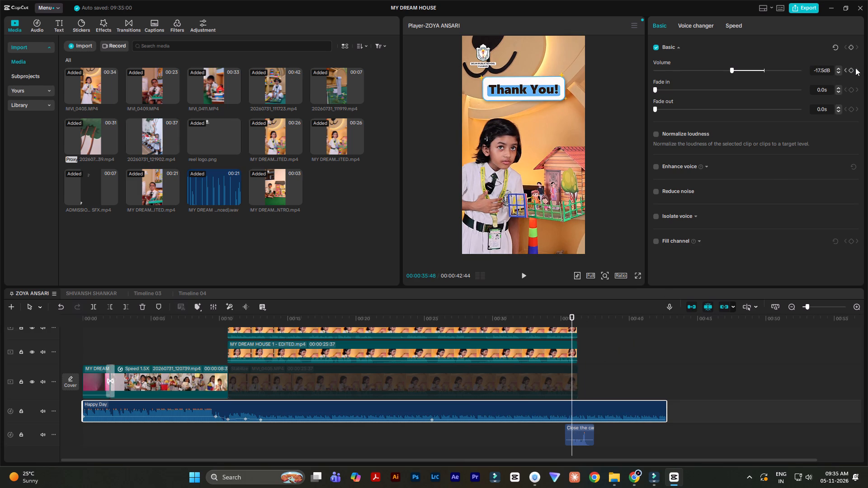
{"action": "left_click", "coordinate": [852, 69]}
{"action": "key", "text": "space"}
{"action": "key", "text": "space"}
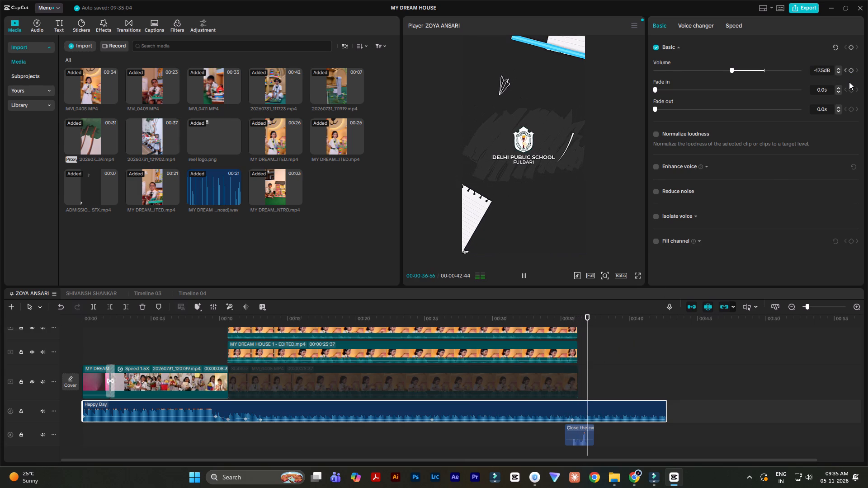
{"action": "left_click", "coordinate": [849, 72]}
{"action": "left_click_drag", "start_coordinate": [735, 72], "coordinate": [764, 75]}
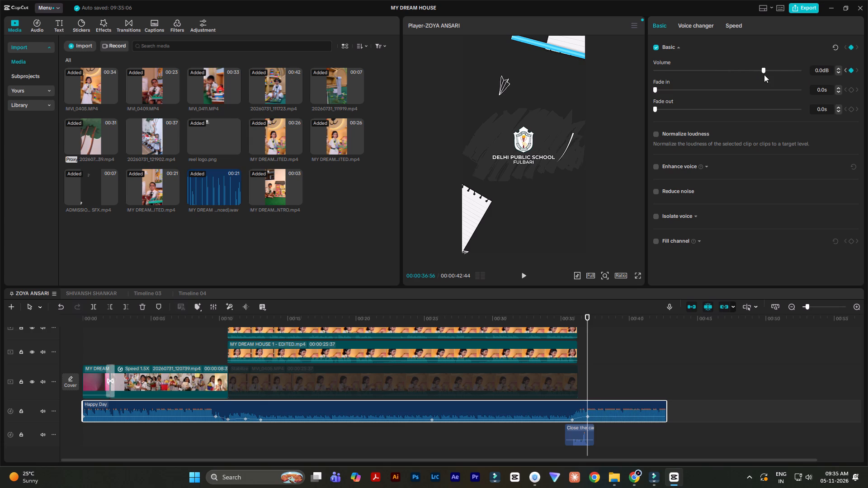
Play across the join into the admission outro to check the music's rise in volume.
{"action": "left_click", "coordinate": [554, 432]}
{"action": "key", "text": "space"}
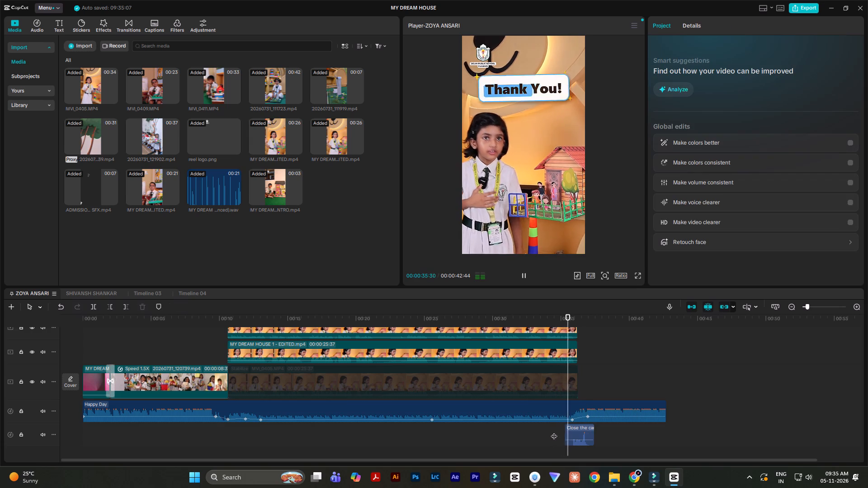
{"action": "key", "text": "space"}
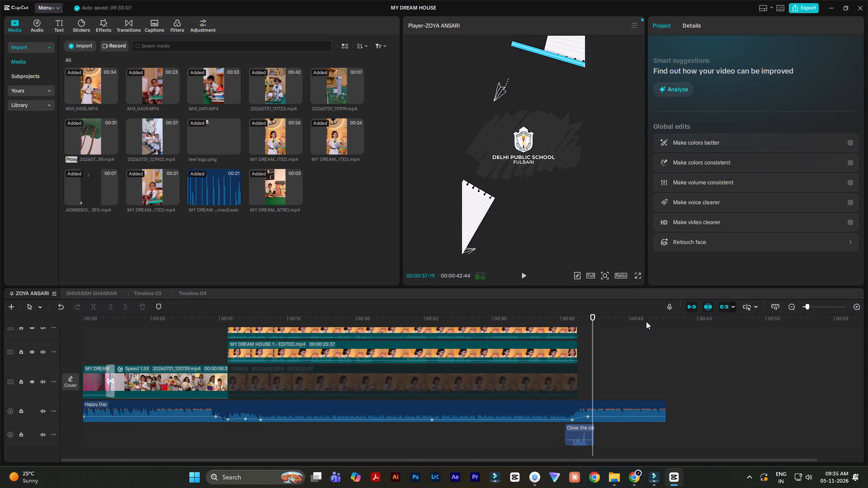
Fade out Happy Day over the outro by lowering its volume to -45.7 dB at 00:00:42:44.
{"action": "left_click_drag", "start_coordinate": [646, 320], "coordinate": [671, 326]}
{"action": "left_click", "coordinate": [619, 418]}
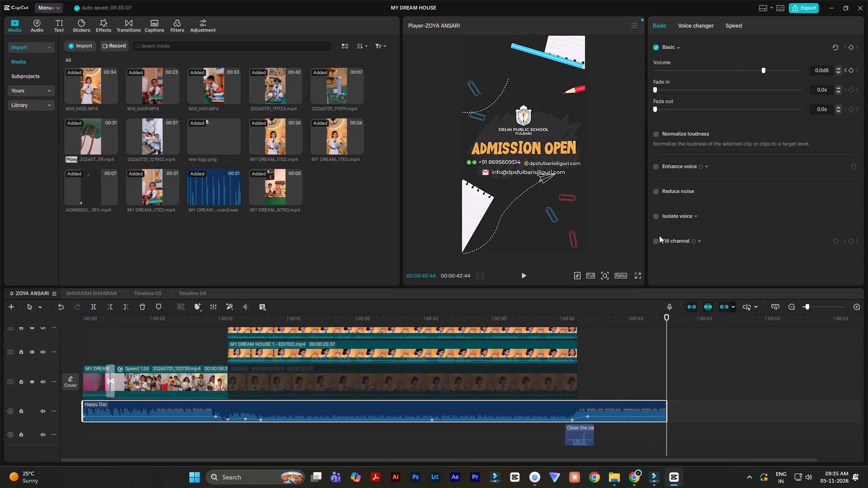
{"action": "left_click_drag", "start_coordinate": [745, 70], "coordinate": [704, 84]}
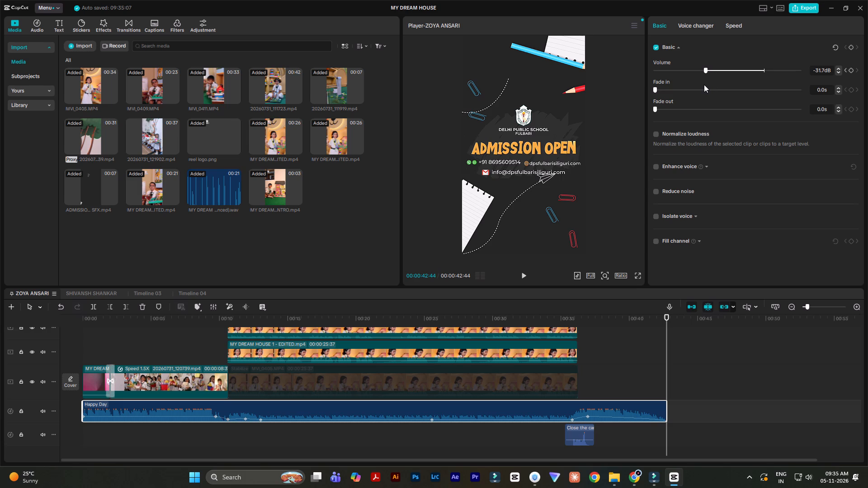
{"action": "left_click_drag", "start_coordinate": [704, 84], "coordinate": [679, 98]}
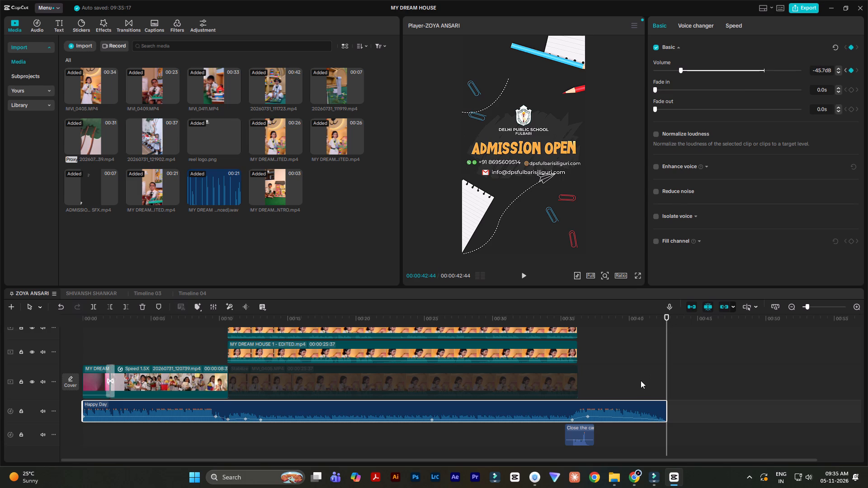
Extend the reel logo.png overlay back to the start of the timeline, accepting duplicate frames for its transition.
{"action": "left_click", "coordinate": [523, 440]}
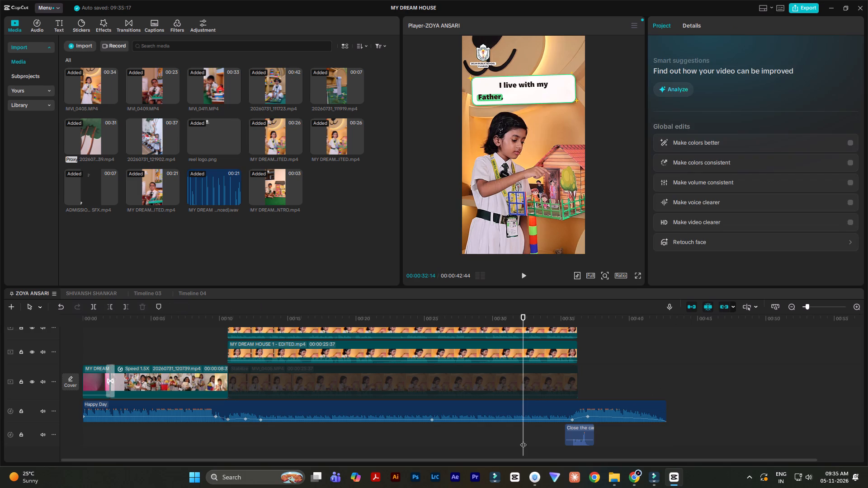
{"action": "key", "text": "shift+z"}
{"action": "scroll", "coordinate": [138, 362], "scroll_direction": "up", "scroll_amount": 9}
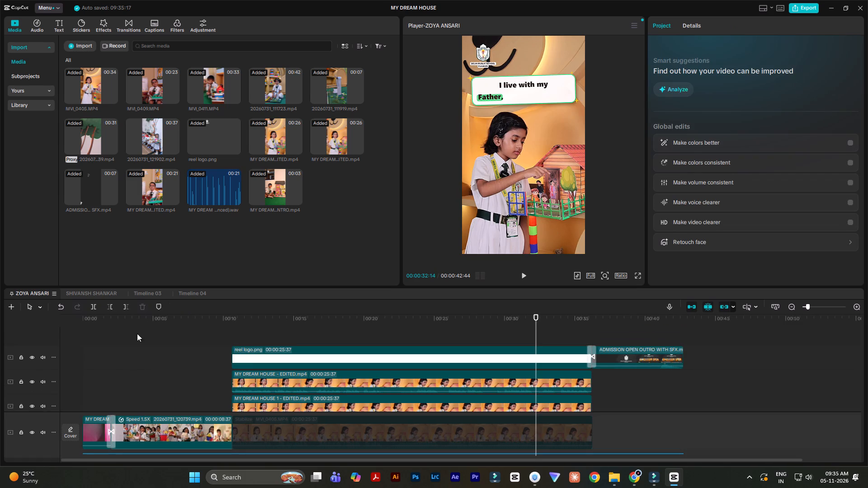
{"action": "left_click_drag", "start_coordinate": [138, 318], "coordinate": [0, 355]}
{"action": "left_click", "coordinate": [304, 363]}
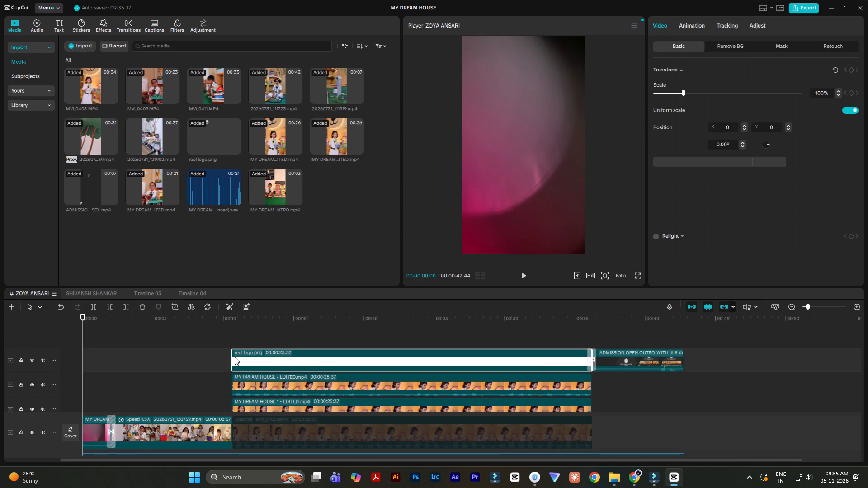
{"action": "left_click_drag", "start_coordinate": [232, 356], "coordinate": [0, 384]}
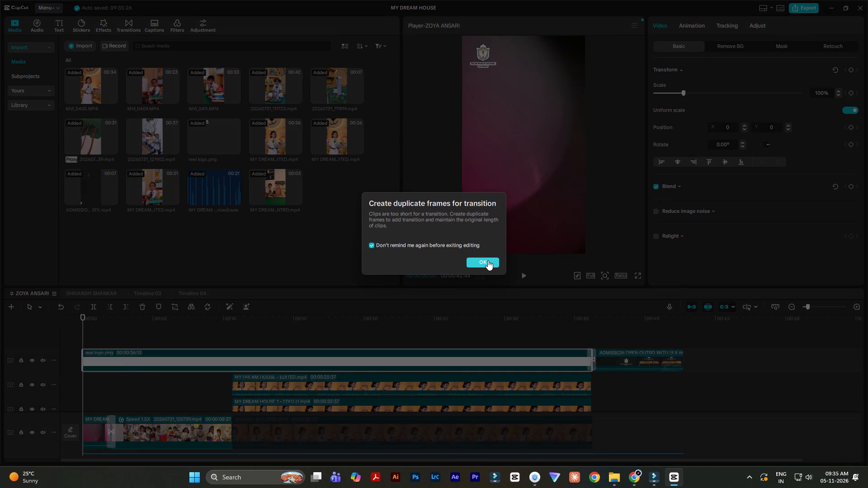
{"action": "left_click", "coordinate": [488, 260]}
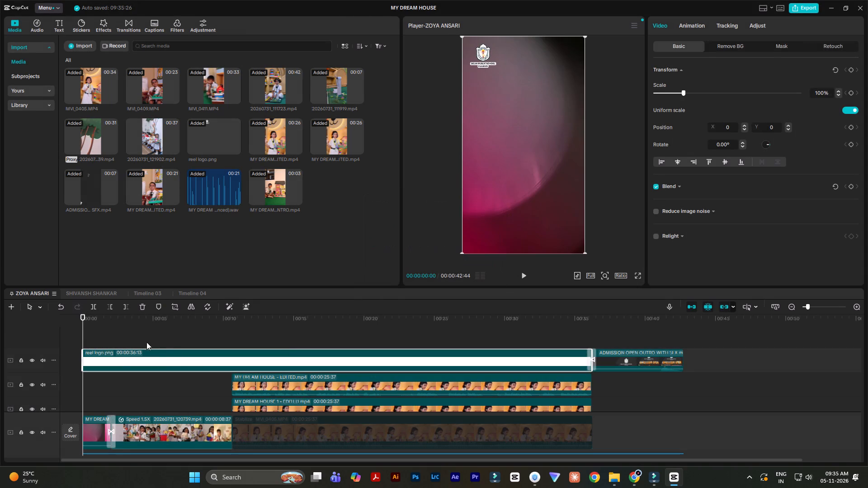
{"action": "left_click", "coordinate": [122, 335]}
{"action": "left_click_drag", "start_coordinate": [122, 335], "coordinate": [0, 368]}
{"action": "left_click", "coordinate": [100, 361]}
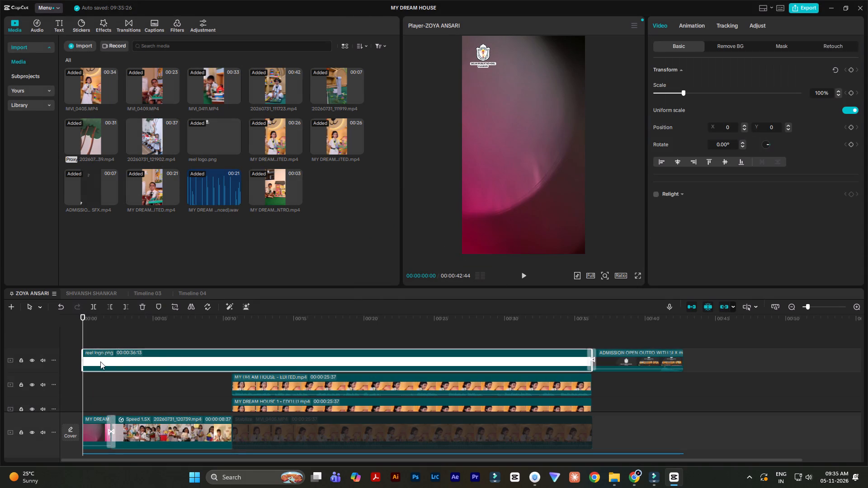
{"action": "left_click_drag", "start_coordinate": [82, 355], "coordinate": [44, 360]}
Play the whole reel from the start through the admission outro to review the logo and music levels.
{"action": "left_click", "coordinate": [86, 342]}
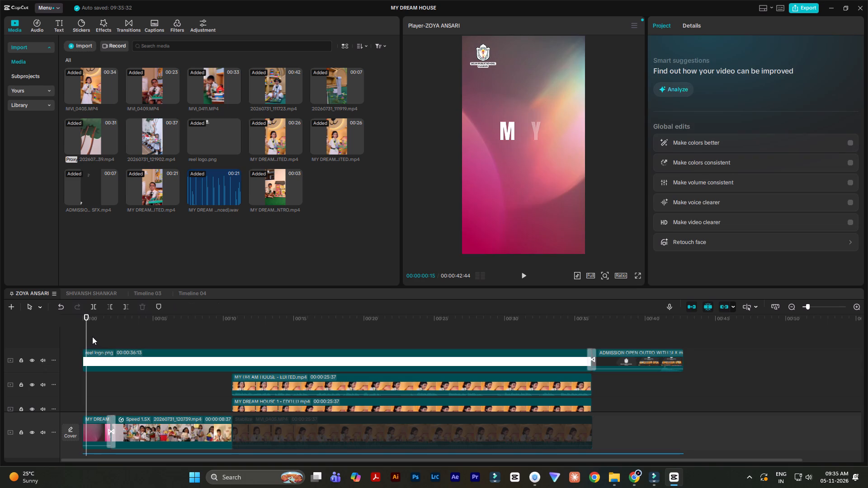
{"action": "left_click_drag", "start_coordinate": [88, 334], "coordinate": [54, 338]}
{"action": "key", "text": "space"}
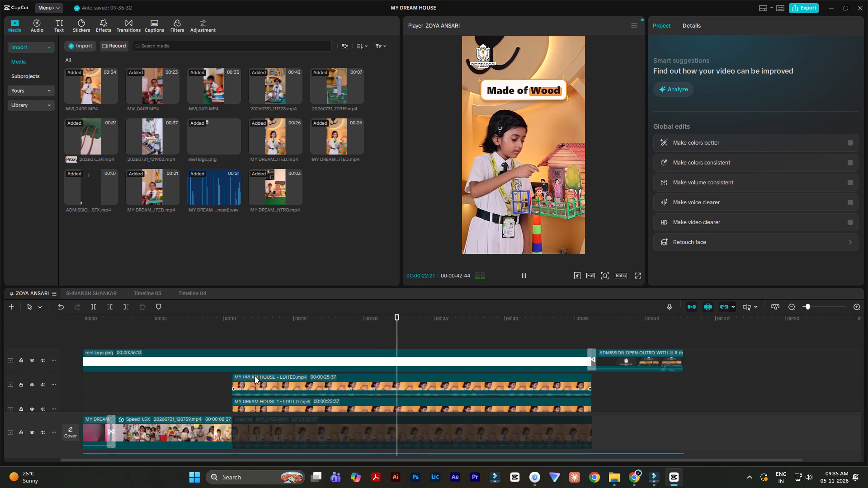
{"action": "scroll", "coordinate": [399, 385], "scroll_direction": "down", "scroll_amount": 2}
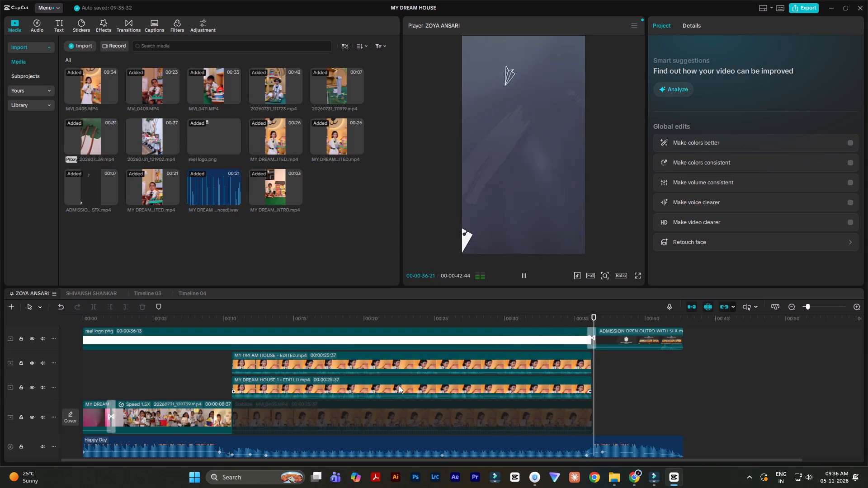
{"action": "scroll", "coordinate": [637, 413], "scroll_direction": "down", "scroll_amount": 2, "text": "ctrl"}
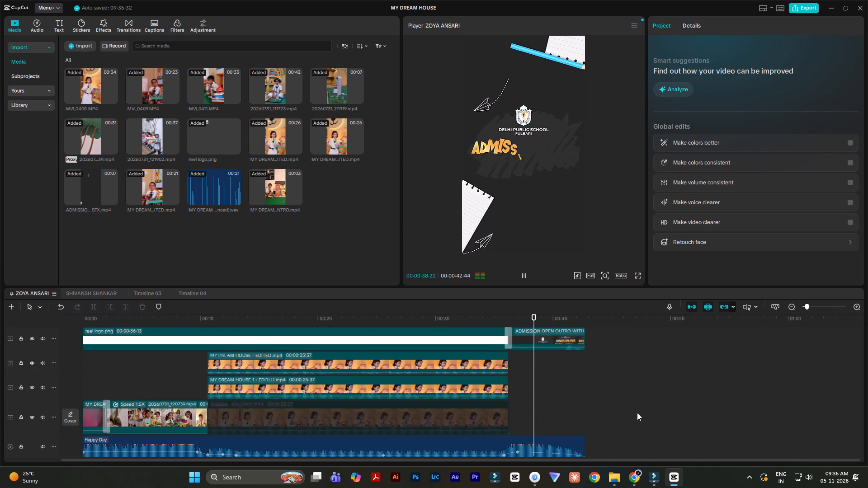
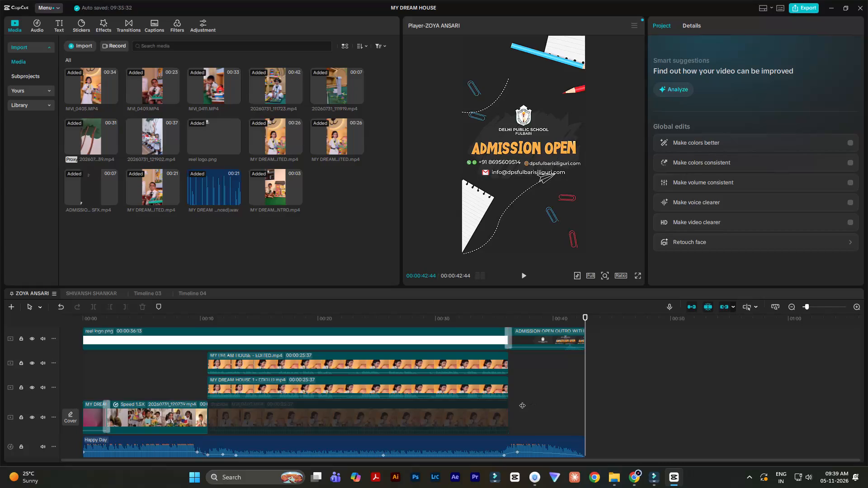
Play the end of the outro, and replay the opening from the timeline's start to 00:00:03:24 in the group footage.
{"action": "key", "text": "space"}
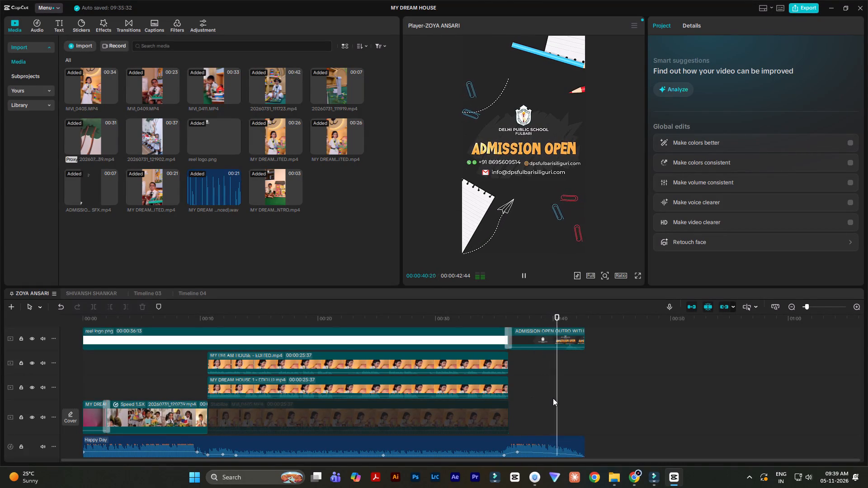
{"action": "scroll", "coordinate": [553, 398], "scroll_direction": "down", "scroll_amount": 3, "text": "ctrl"}
{"action": "key", "text": "shift+z"}
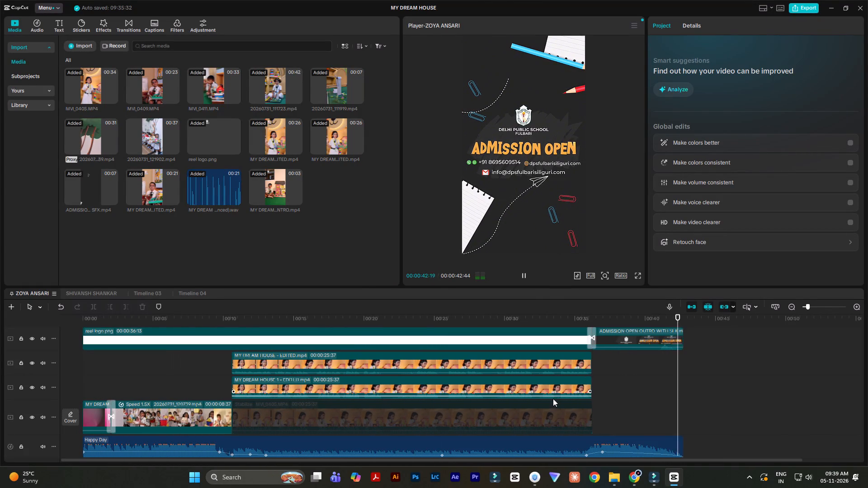
{"action": "scroll", "coordinate": [610, 404], "scroll_direction": "up", "scroll_amount": 3}
{"action": "left_click", "coordinate": [420, 319]}
{"action": "left_click_drag", "start_coordinate": [420, 319], "coordinate": [349, 337]}
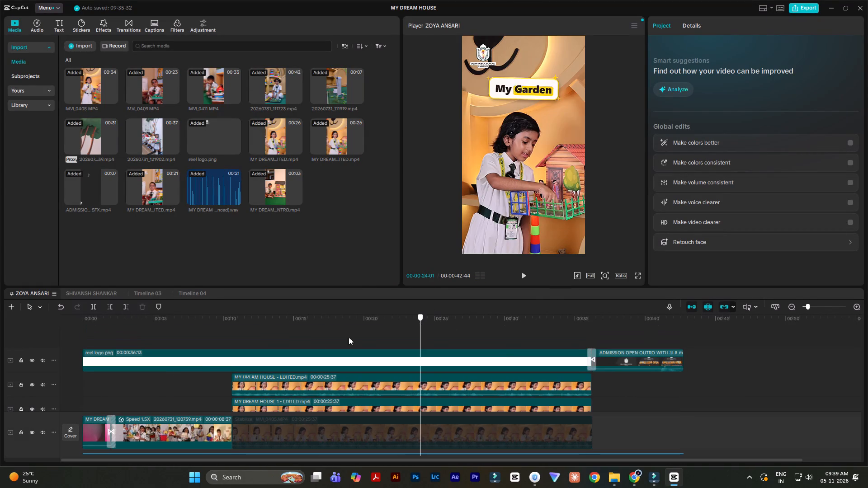
{"action": "left_click_drag", "start_coordinate": [349, 337], "coordinate": [0, 374]}
{"action": "key", "text": "space"}
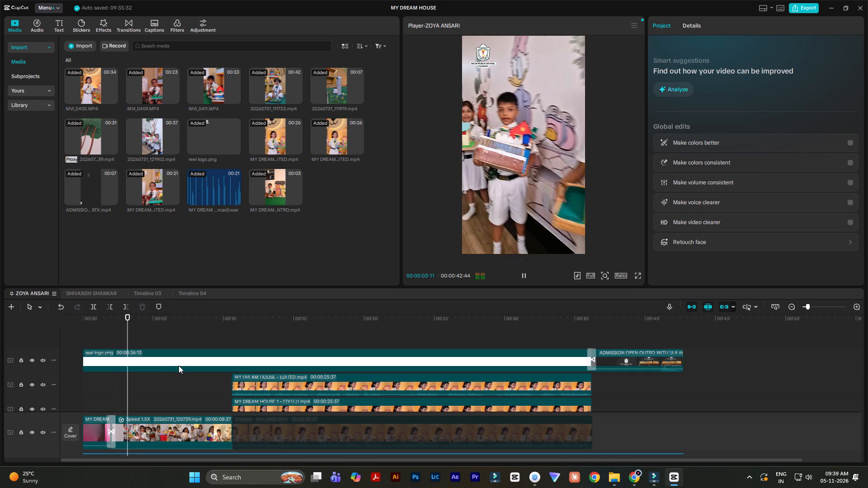
{"action": "key", "text": "space"}
Search the audio library for "yeah" and try previewing the cheers sounds 1094400 and 1094402.
{"action": "left_click", "coordinate": [33, 23]}
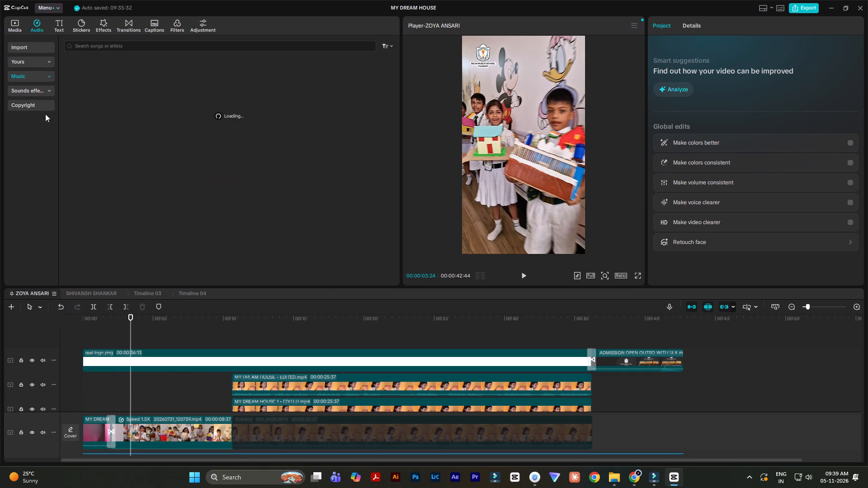
{"action": "left_click", "coordinate": [36, 91]}
{"action": "left_click", "coordinate": [98, 46]}
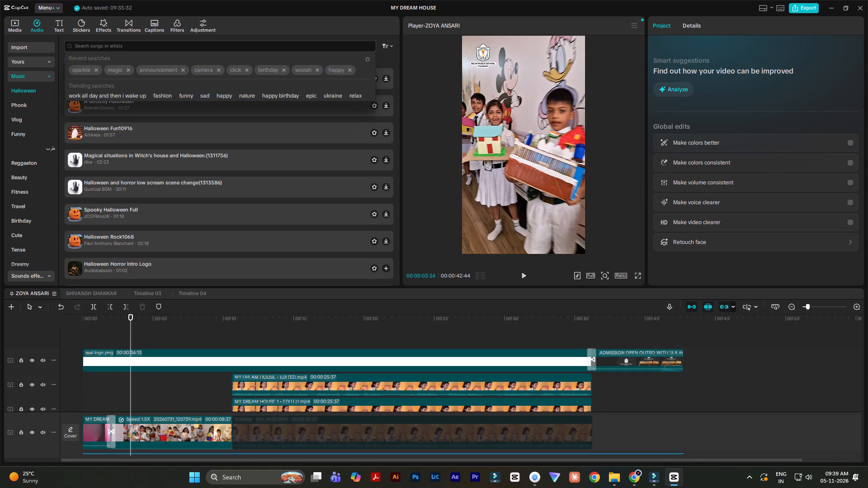
{"action": "type", "text": "yeahhh"}
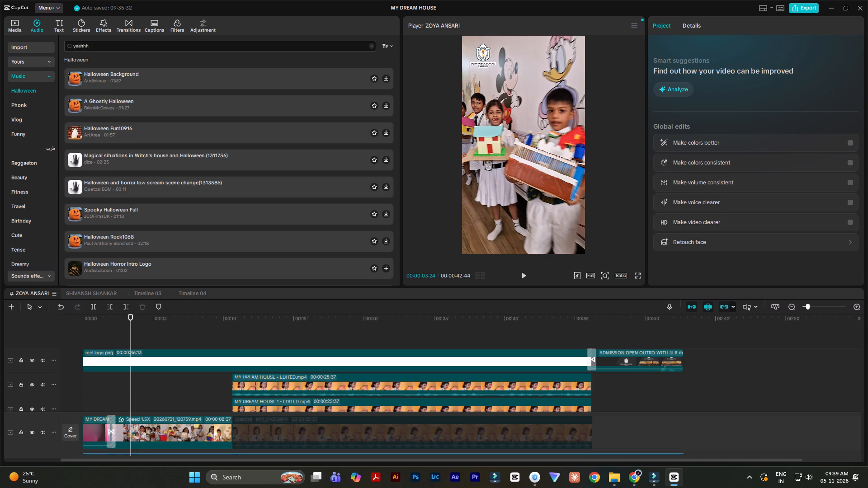
{"action": "key", "text": "BackSpace"}
{"action": "key", "text": "BackSpace"}
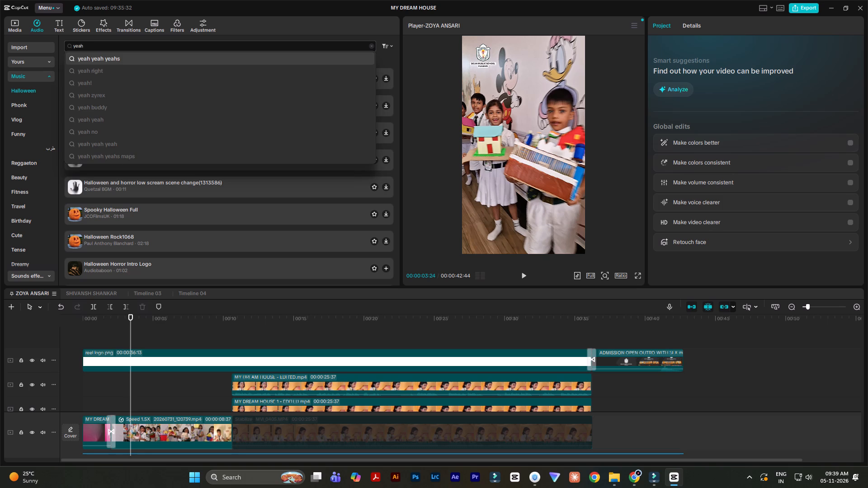
{"action": "key", "text": "Return"}
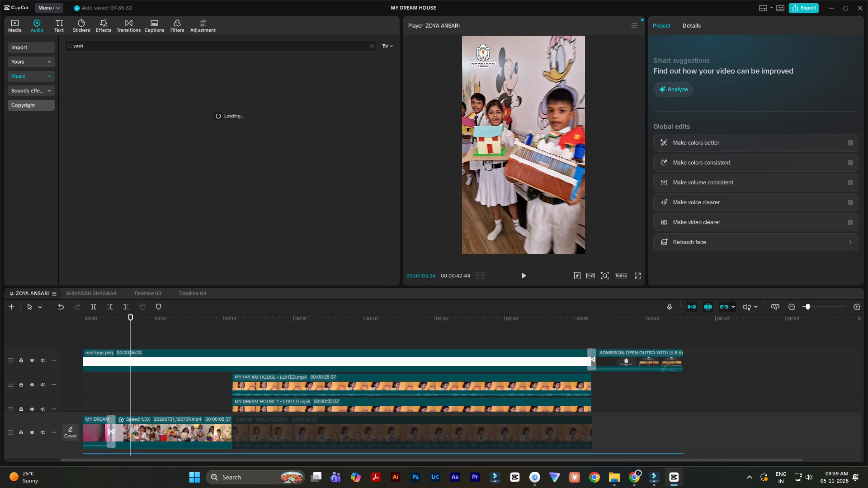
{"action": "left_click", "coordinate": [188, 69]}
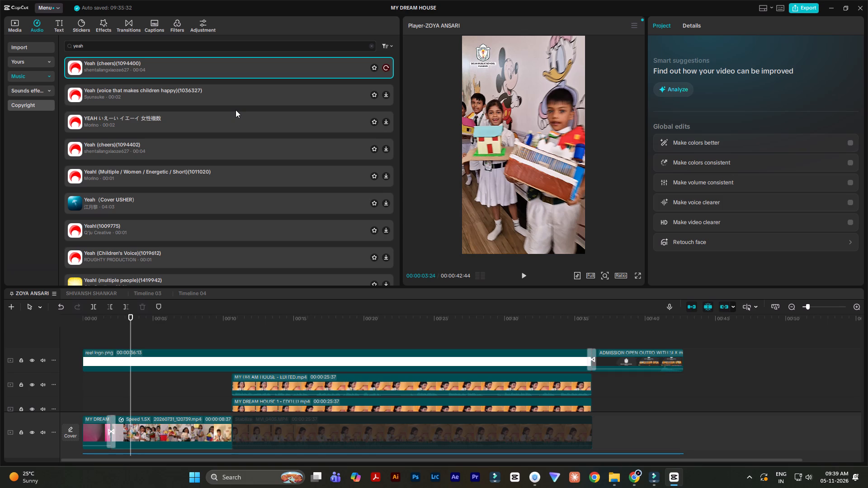
{"action": "left_click", "coordinate": [201, 150]}
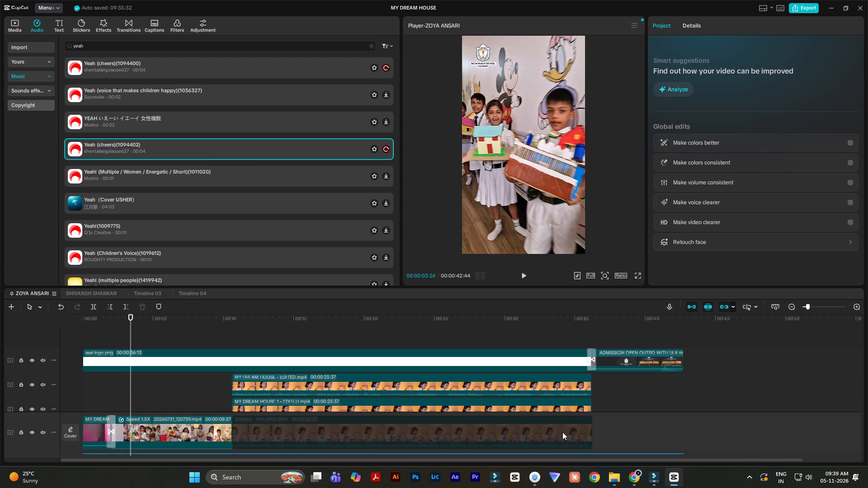
Close the MY DREAM HOUSE project and exit CapCut.
{"action": "left_click", "coordinate": [539, 479]}
{"action": "left_click", "coordinate": [584, 107]}
{"action": "left_click", "coordinate": [865, 6]}
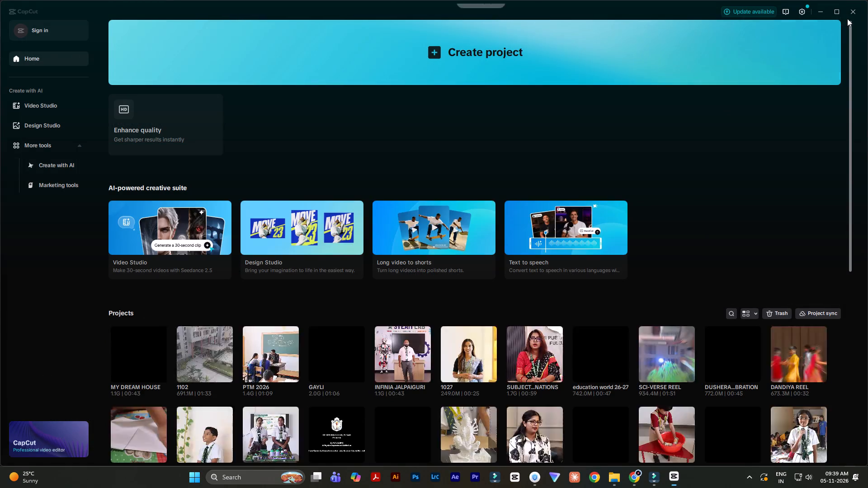
{"action": "left_click", "coordinate": [850, 13]}
Minimise the remaining open windows, switch to UrbanVPN, disconnect the Ukraine connection and quit the VPN completely.
{"action": "left_click", "coordinate": [820, 7]}
{"action": "left_click", "coordinate": [819, 13]}
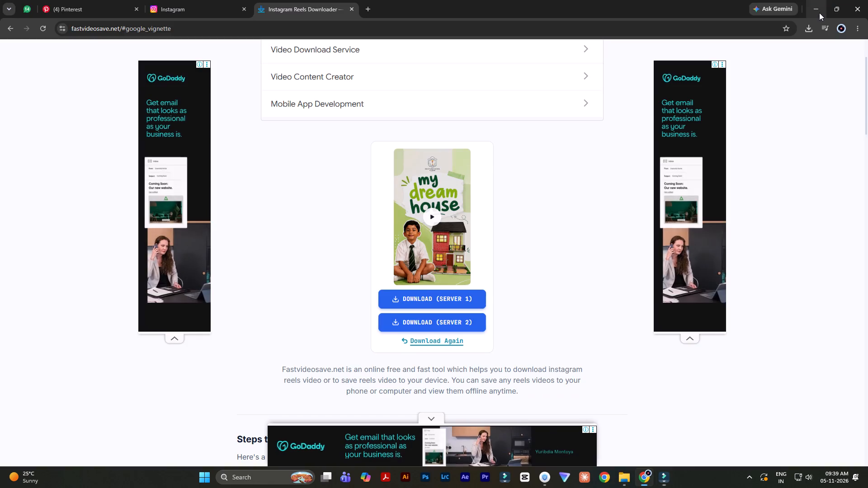
{"action": "left_click", "coordinate": [819, 13]}
{"action": "left_click", "coordinate": [546, 480]}
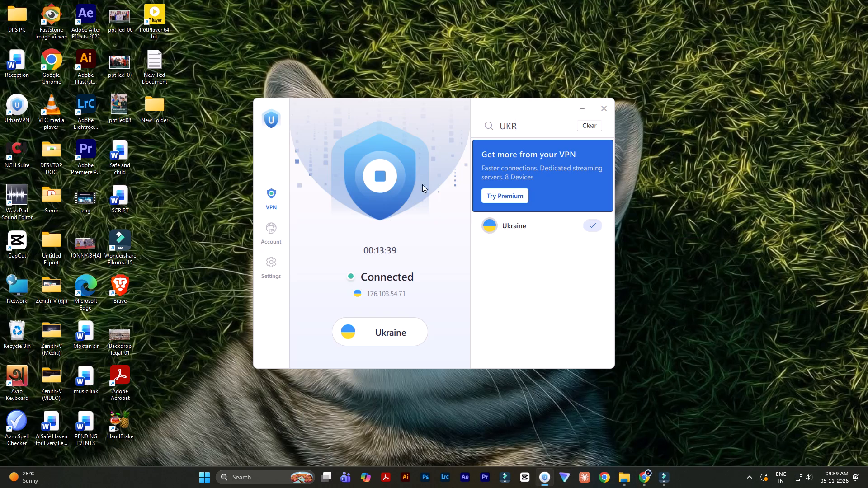
{"action": "left_click", "coordinate": [382, 184]}
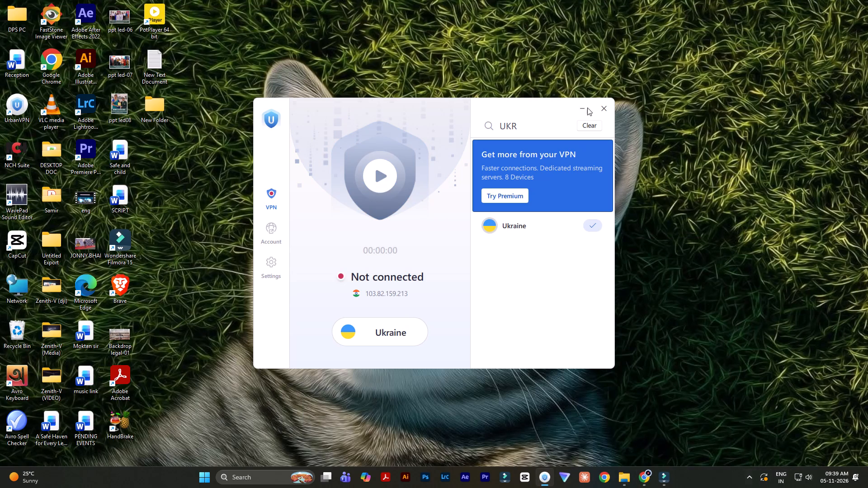
{"action": "left_click", "coordinate": [604, 106]}
{"action": "left_click", "coordinate": [752, 476]}
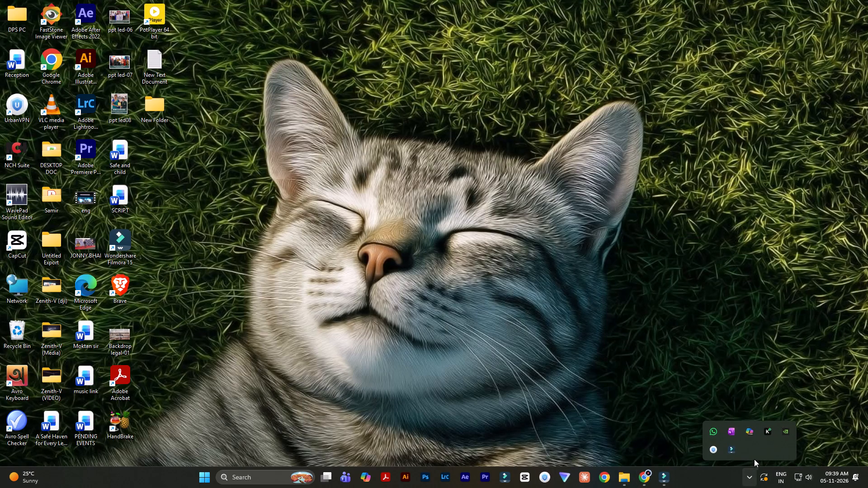
{"action": "right_click", "coordinate": [714, 451]}
{"action": "left_click", "coordinate": [733, 436]}
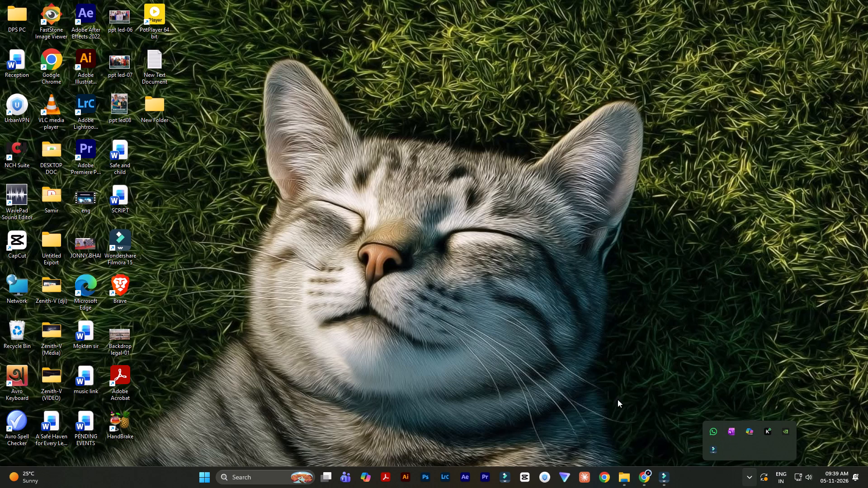
{"action": "double_click", "coordinate": [606, 381]}
Switch to Filmora, close the MY DREAM HOUSE - Copy project with its changes saved, and exit the program.
{"action": "left_click", "coordinate": [664, 474]}
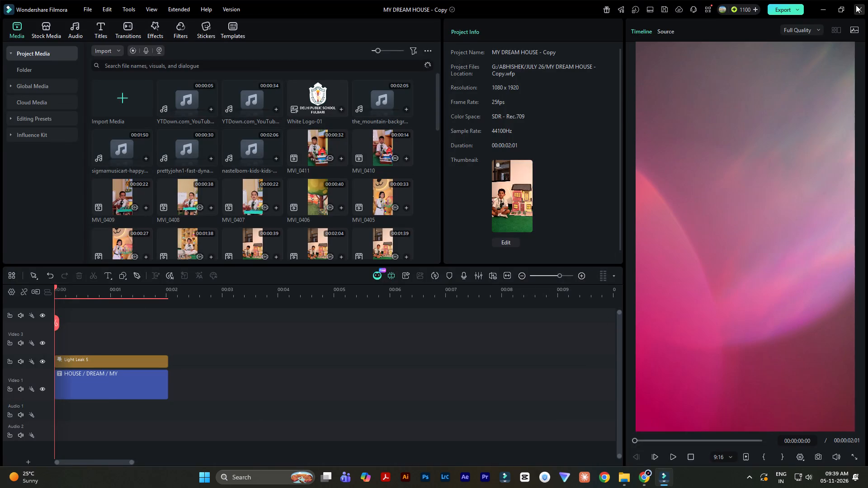
{"action": "left_click", "coordinate": [856, 5]}
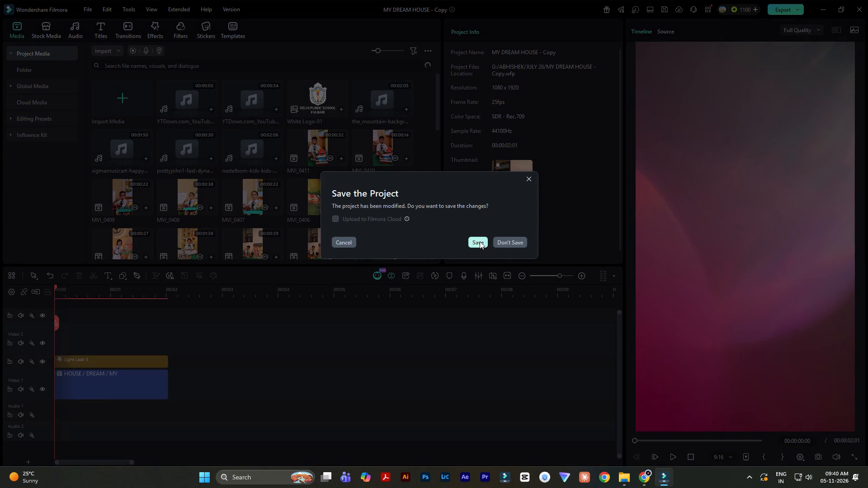
{"action": "left_click", "coordinate": [480, 241]}
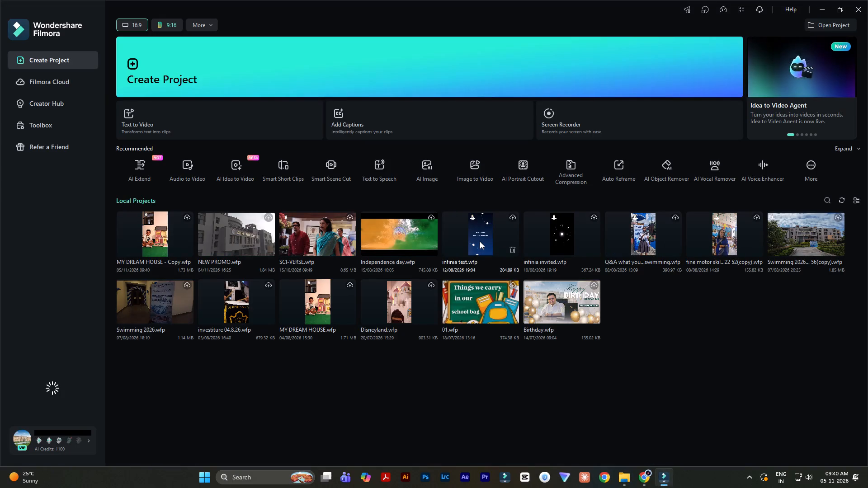
{"action": "left_click", "coordinate": [821, 9]}
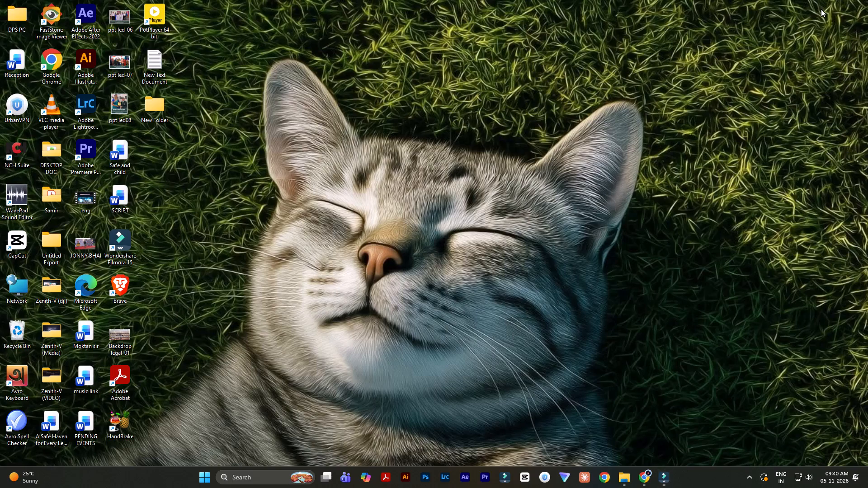
{"action": "left_click", "coordinate": [659, 483]}
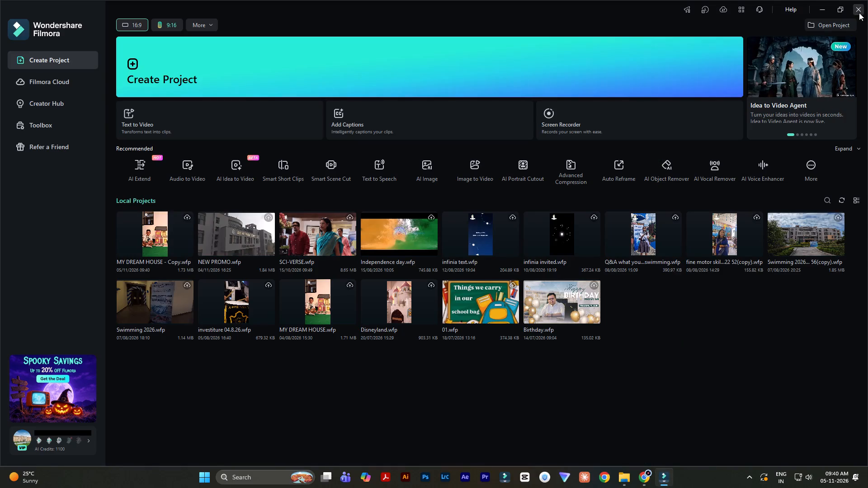
Close the Filmora start window, dismiss the free creative assets offer, and return to the empty desktop.
{"action": "left_click", "coordinate": [859, 13]}
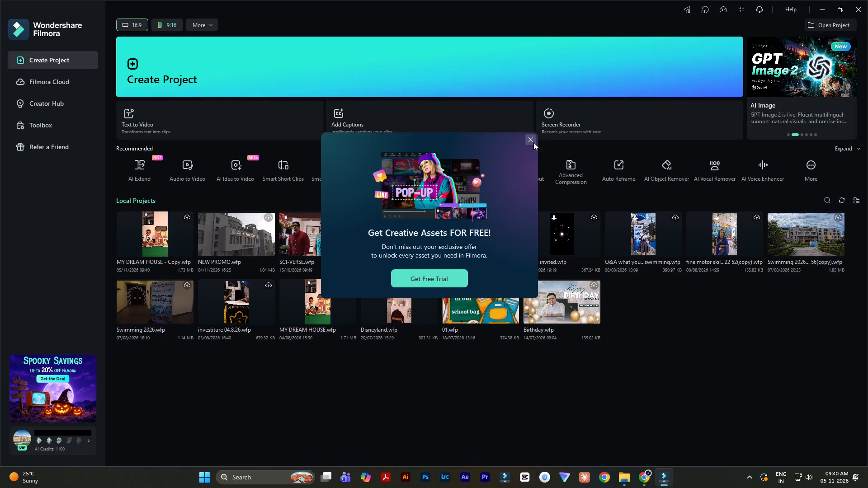
{"action": "left_click", "coordinate": [532, 143]}
{"action": "left_click", "coordinate": [856, 12]}
{"action": "left_click", "coordinate": [424, 394]}
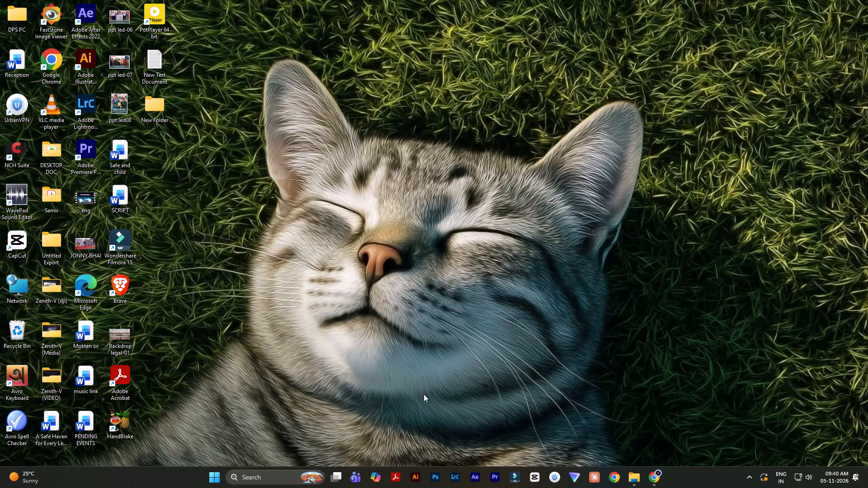
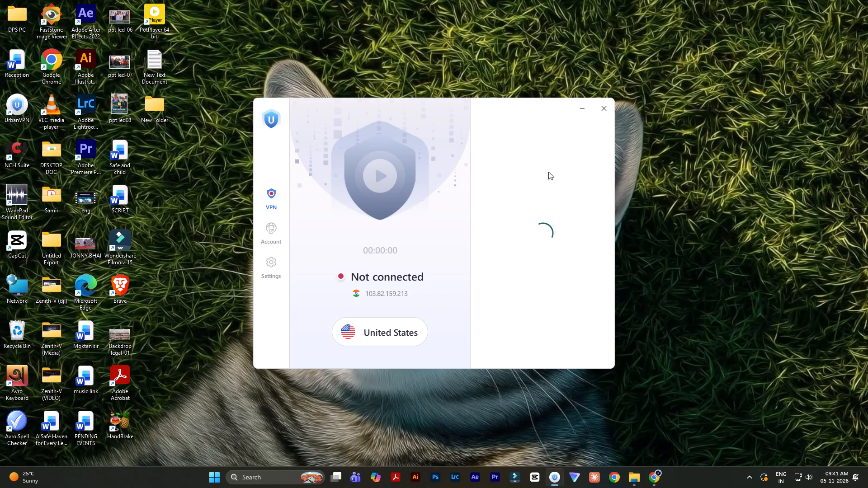
Search the UrbanVPN locations for "uk", connect to the Ukraine server and minimise the VPN window.
{"action": "left_click", "coordinate": [510, 127]}
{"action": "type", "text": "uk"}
{"action": "left_click", "coordinate": [518, 229]}
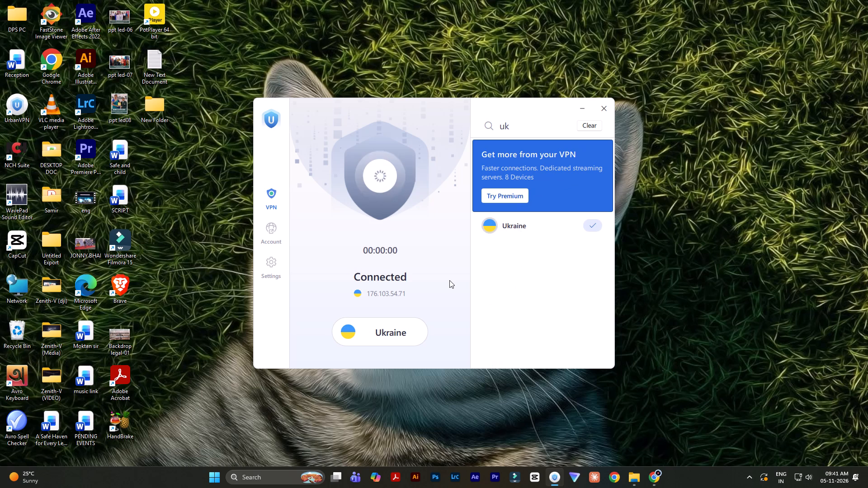
{"action": "left_click", "coordinate": [582, 113]}
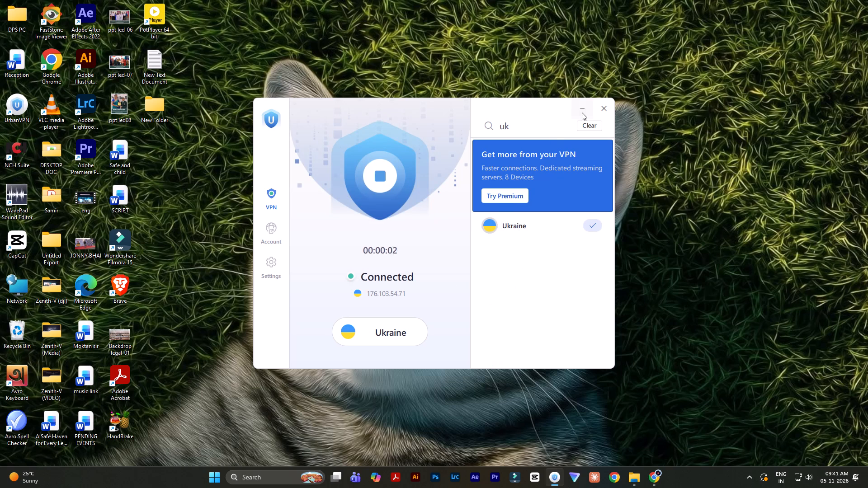
{"action": "left_click", "coordinate": [553, 340]}
Launch CapCut from the desktop with the VPN connection active.
{"action": "left_click", "coordinate": [534, 476]}
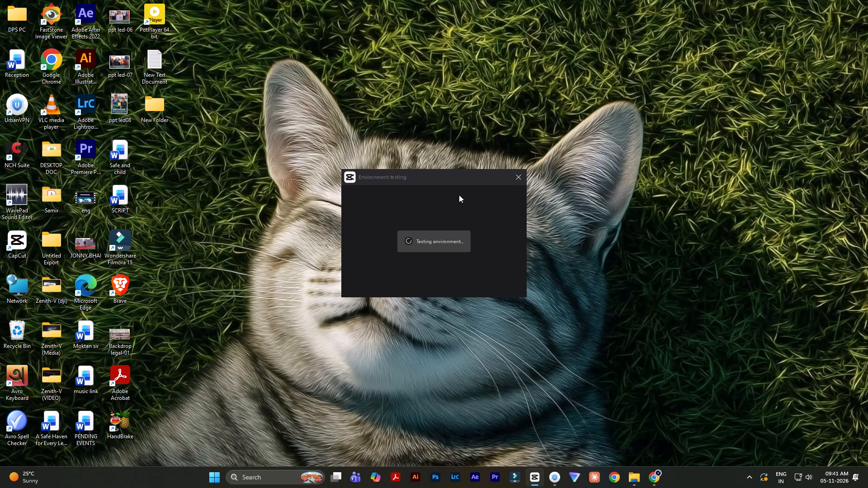
Reopen the MY DREAM HOUSE project and place the playhead near the end of the title intro clip, at about 00:00:01:41.
{"action": "left_click", "coordinate": [518, 180]}
{"action": "left_click", "coordinate": [463, 243]}
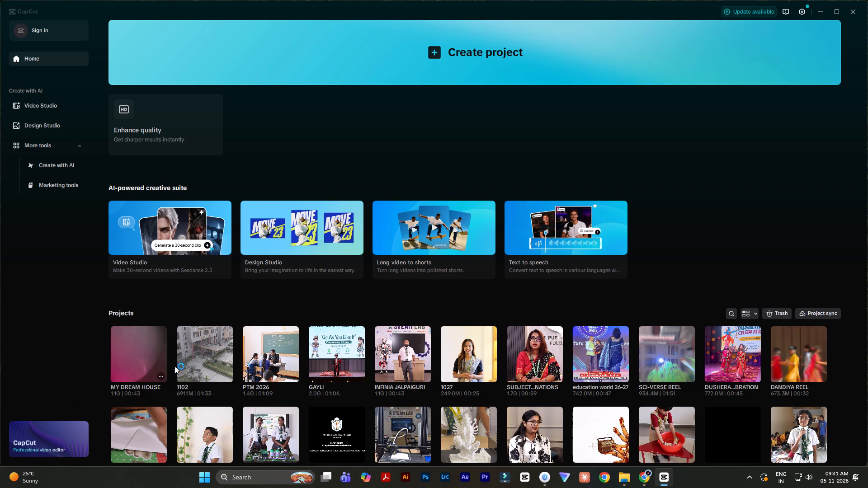
{"action": "left_click", "coordinate": [155, 349]}
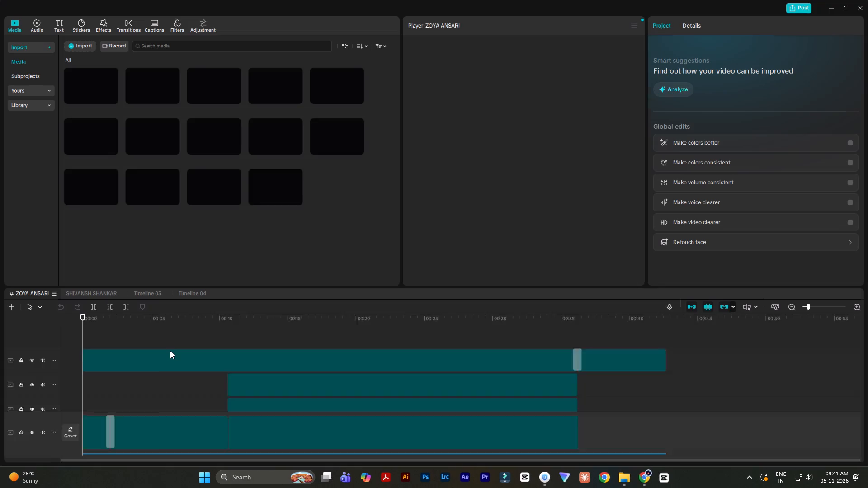
{"action": "scroll", "coordinate": [170, 392], "scroll_direction": "up", "scroll_amount": 4}
{"action": "left_click", "coordinate": [105, 351]}
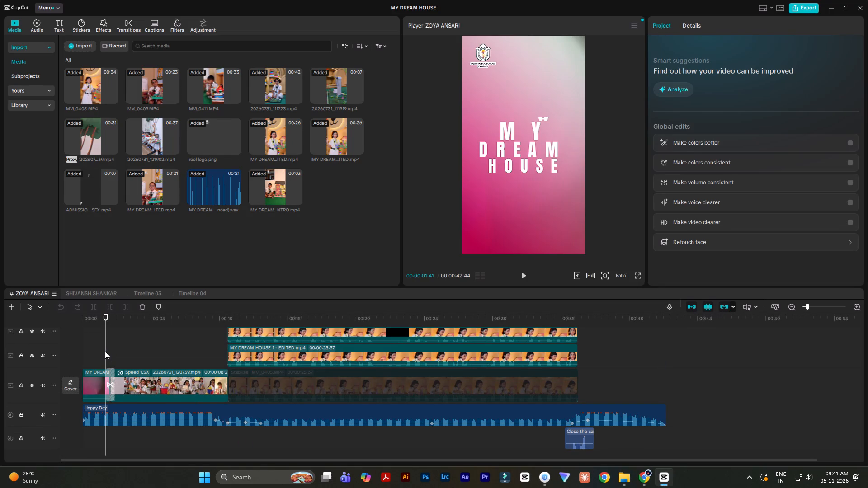
Search the sound effects library for "yeah".
{"action": "left_click", "coordinate": [36, 24]}
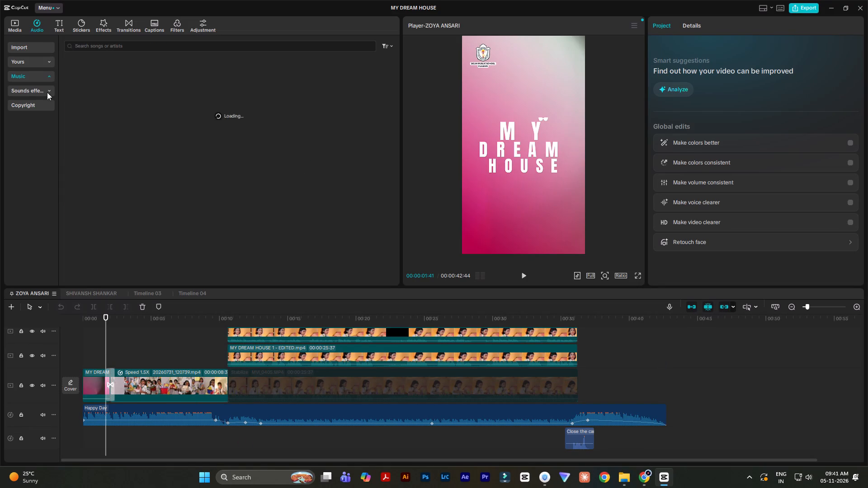
{"action": "left_click", "coordinate": [32, 75]}
{"action": "left_click", "coordinate": [29, 93]}
{"action": "left_click", "coordinate": [89, 46]}
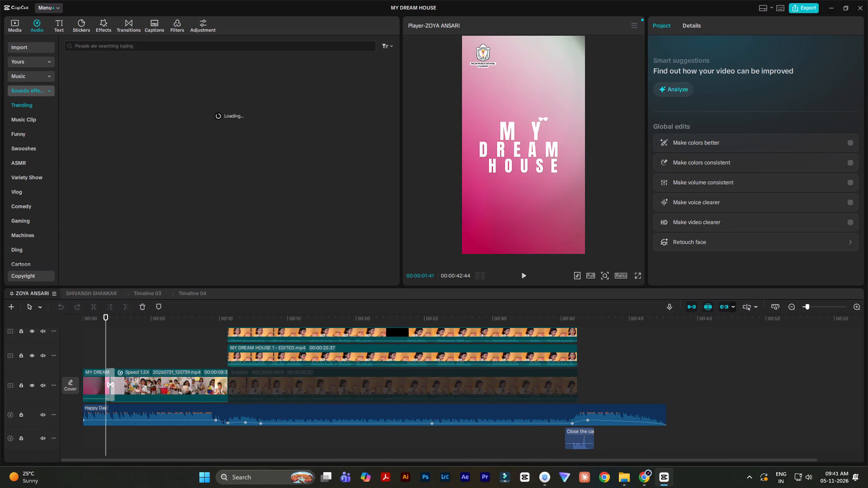
{"action": "type", "text": "yeah"}
{"action": "key", "text": "Return"}
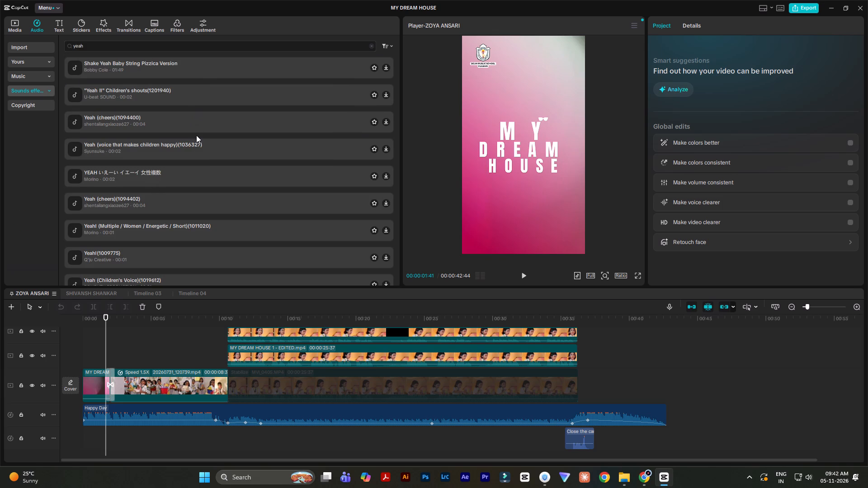
Preview Shake Yeah Baby String Pizzica Version and Yeah (voice that makes children happy)(1036327), and look through the other "yeah" sounds.
{"action": "left_click", "coordinate": [200, 70]}
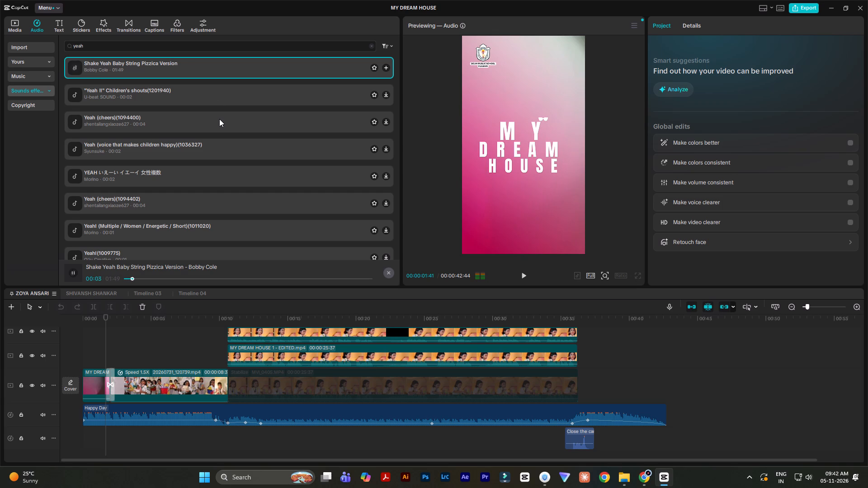
{"action": "left_click", "coordinate": [191, 154]}
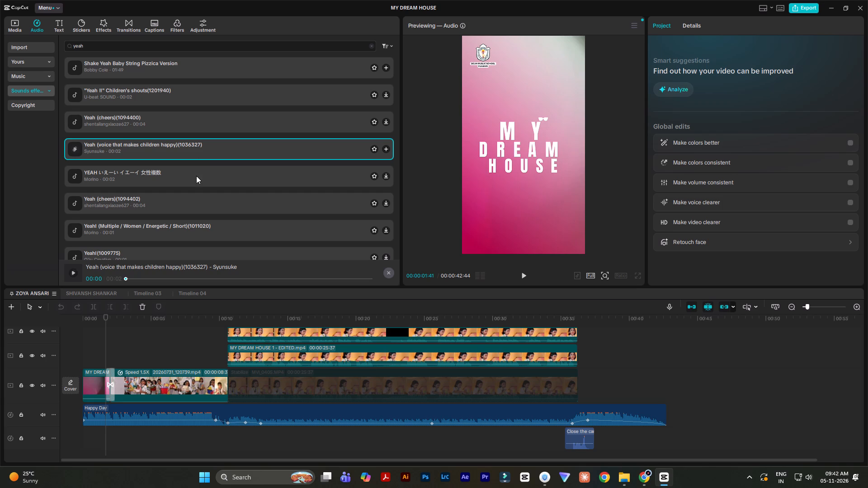
{"action": "left_click", "coordinate": [201, 150]}
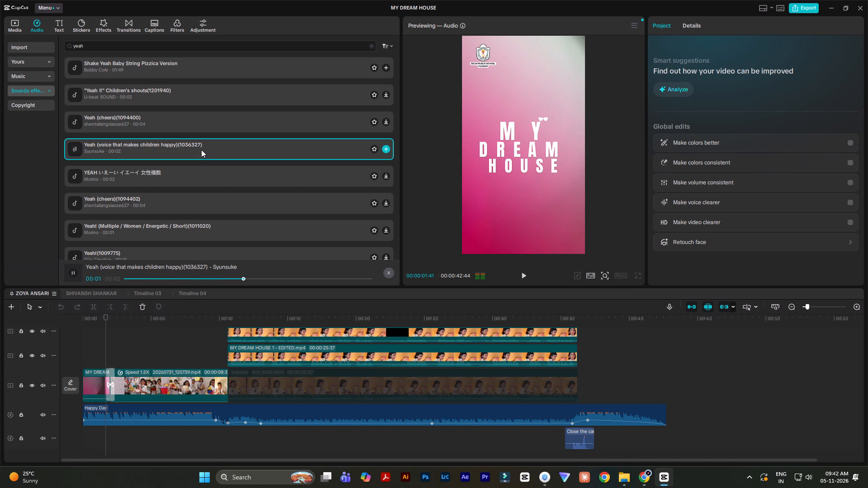
{"action": "left_click", "coordinate": [201, 150]}
{"action": "left_click", "coordinate": [201, 150]}
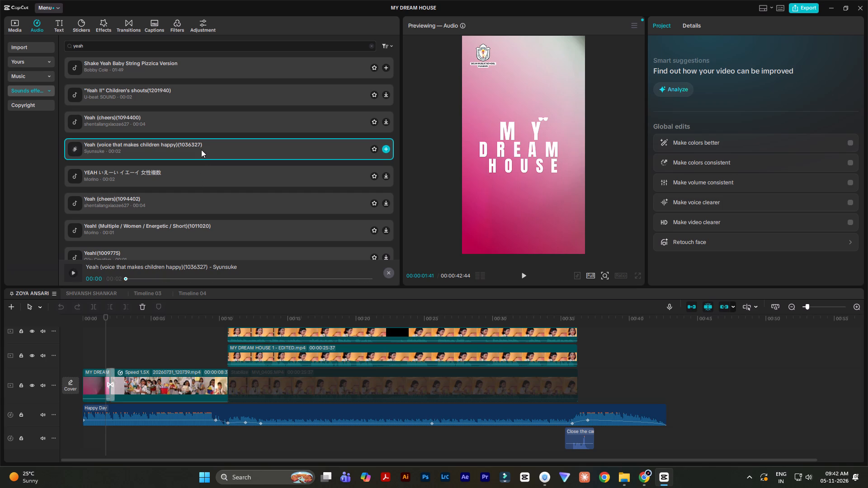
{"action": "scroll", "coordinate": [201, 150], "scroll_direction": "down", "scroll_amount": 3}
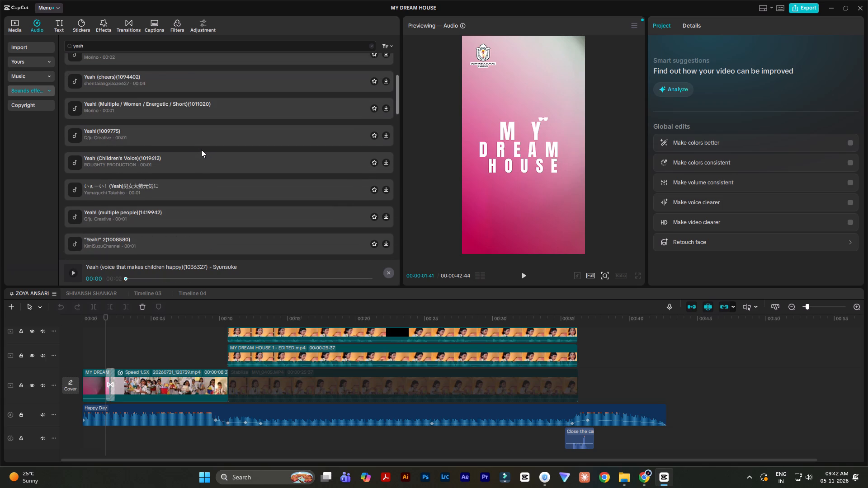
{"action": "scroll", "coordinate": [201, 150], "scroll_direction": "down", "scroll_amount": 7}
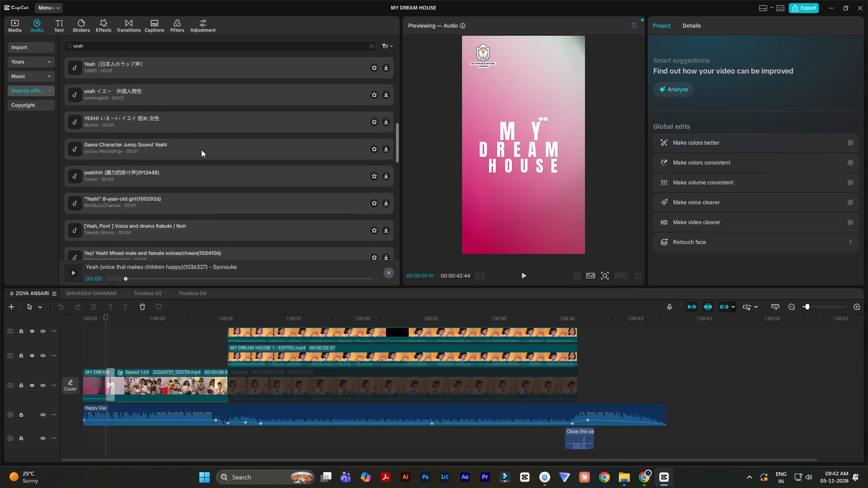
{"action": "scroll", "coordinate": [201, 150], "scroll_direction": "down", "scroll_amount": 4}
{"action": "scroll", "coordinate": [201, 150], "scroll_direction": "up", "scroll_amount": 13}
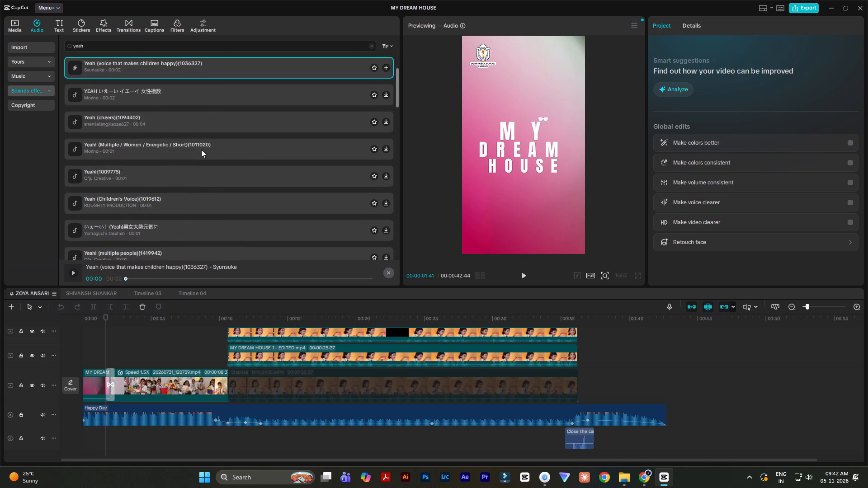
{"action": "scroll", "coordinate": [201, 150], "scroll_direction": "up", "scroll_amount": 11}
Search the sound effects for "children", preview Children's laughter(1002810) and add it to the timeline at the playhead.
{"action": "left_click_drag", "start_coordinate": [91, 47], "coordinate": [57, 44]}
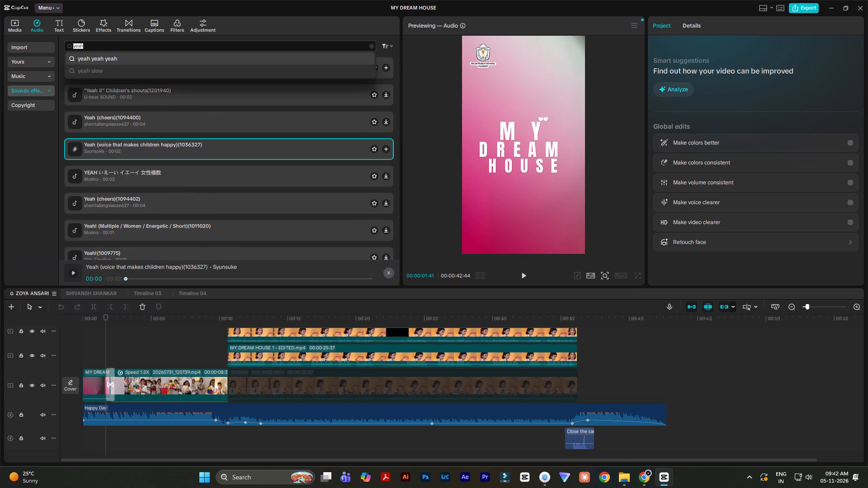
{"action": "type", "text": "chl"}
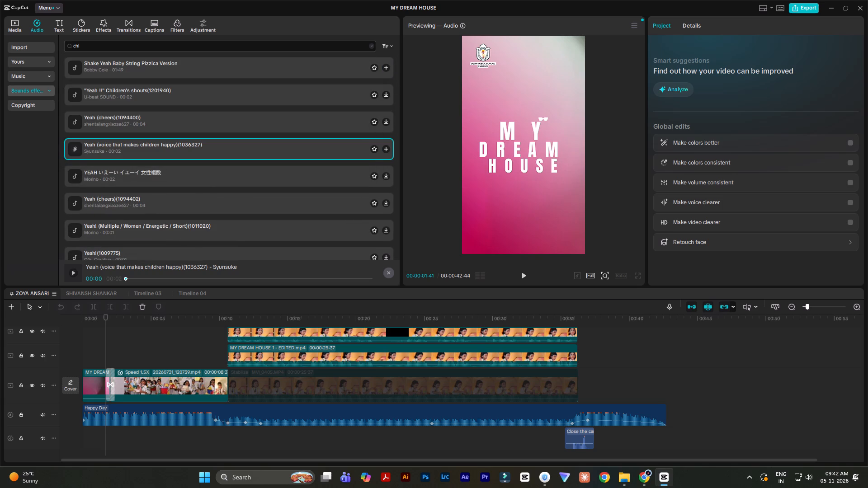
{"action": "key", "text": "BackSpace"}
{"action": "key", "text": "BackSpace"}
{"action": "key", "text": "BackSpace"}
{"action": "key", "text": "BackSpace"}
{"action": "key", "text": "BackSpace"}
{"action": "type", "text": "children"}
{"action": "key", "text": "Return"}
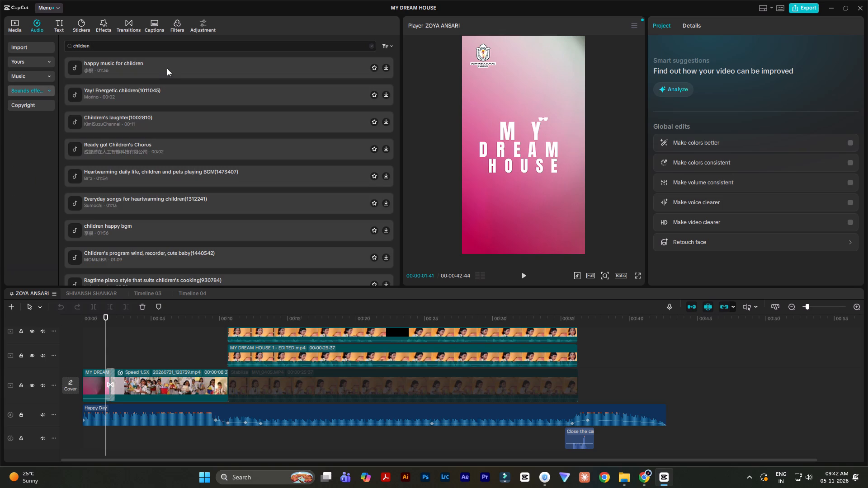
{"action": "left_click", "coordinate": [197, 120]}
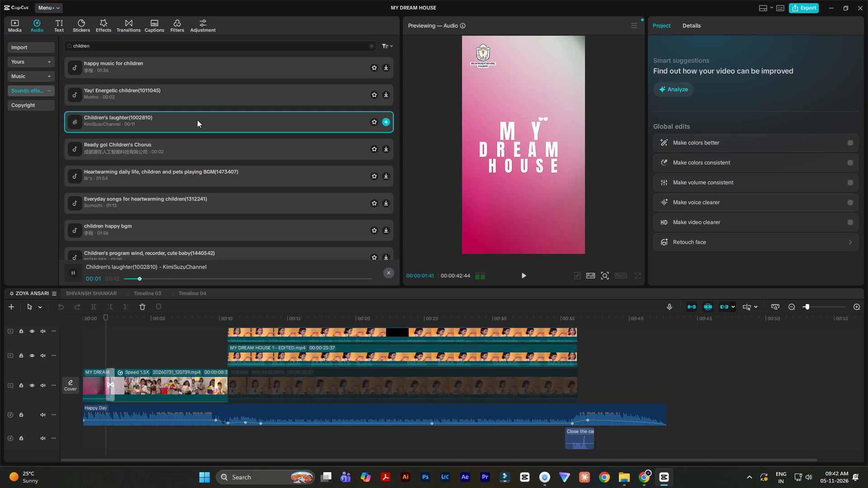
{"action": "left_click", "coordinate": [386, 119]}
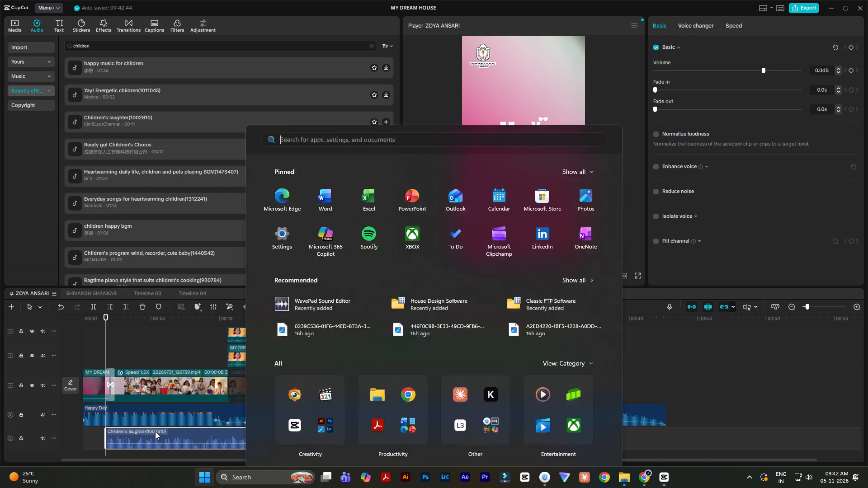
Trim the end of the children's laughter clip to just past the end of the group footage, at about 11 seconds.
{"action": "scroll", "coordinate": [155, 432], "scroll_direction": "up", "scroll_amount": 4, "text": "ctrl"}
{"action": "scroll", "coordinate": [155, 432], "scroll_direction": "up", "scroll_amount": 3}
{"action": "scroll", "coordinate": [155, 432], "scroll_direction": "down", "scroll_amount": 6}
{"action": "left_click", "coordinate": [132, 431]}
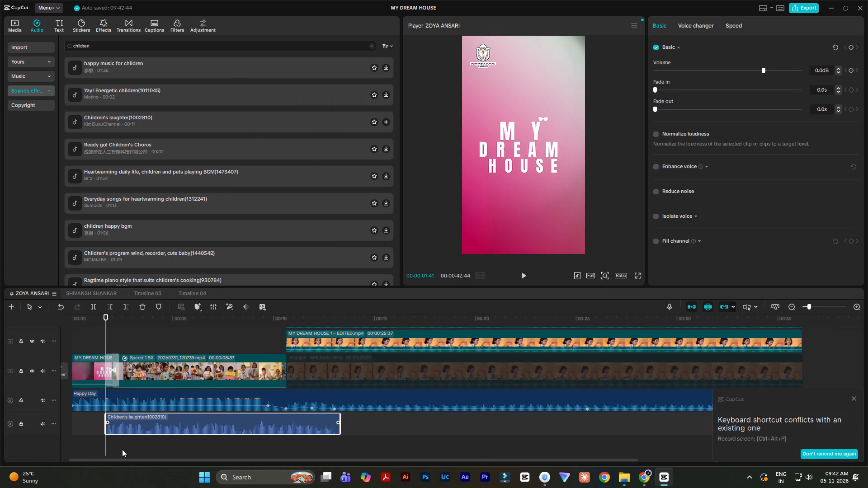
{"action": "scroll", "coordinate": [120, 445], "scroll_direction": "up", "scroll_amount": 10, "text": "ctrl"}
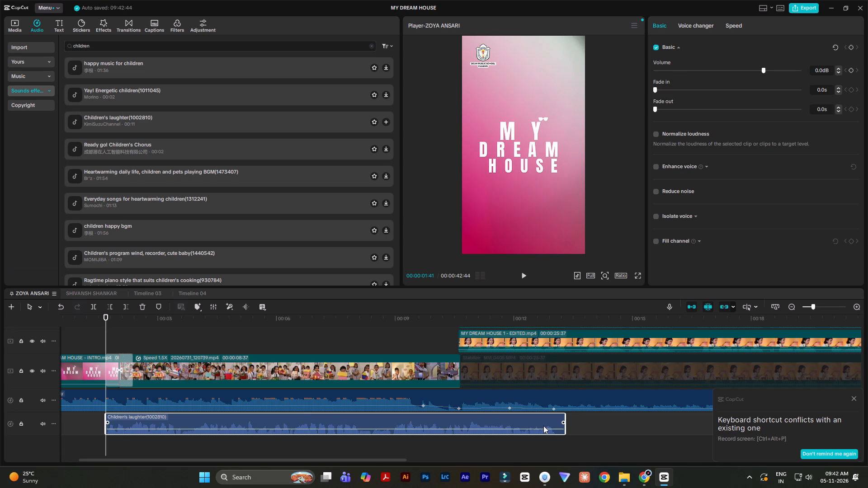
{"action": "left_click_drag", "start_coordinate": [566, 418], "coordinate": [473, 415]}
Give the children's laughter clip a 0.5 s fade-in and a 0.9 s fade-out, and play it back over the group footage.
{"action": "left_click_drag", "start_coordinate": [109, 423], "coordinate": [130, 423]}
{"action": "left_click_drag", "start_coordinate": [472, 422], "coordinate": [438, 422]}
{"action": "left_click", "coordinate": [94, 422]}
{"action": "key", "text": "space"}
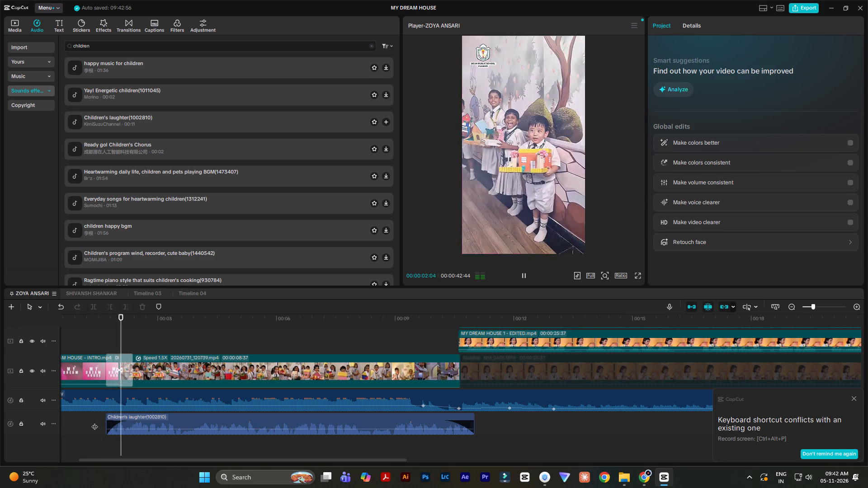
{"action": "left_click", "coordinate": [94, 422]}
{"action": "key", "text": "space"}
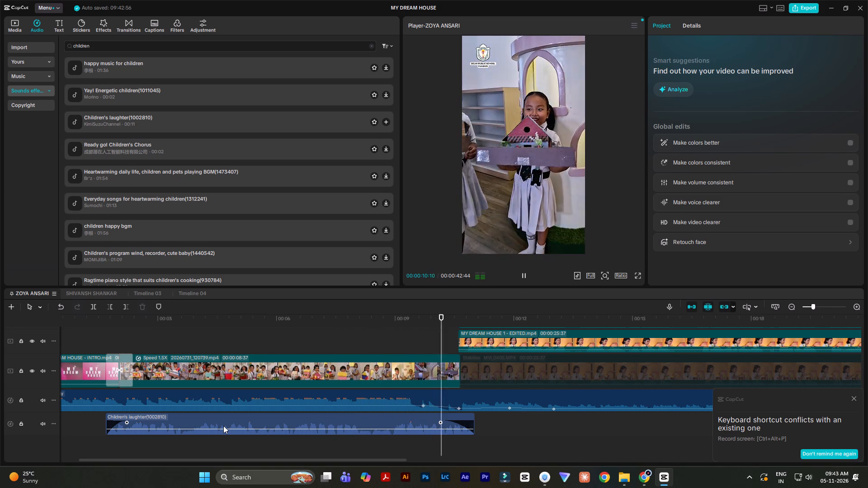
{"action": "key", "text": "space"}
Lower the children's laughter clip's volume to -5.5 dB and play the reel from the start of the laughter to the end.
{"action": "left_click_drag", "start_coordinate": [336, 320], "coordinate": [325, 333]}
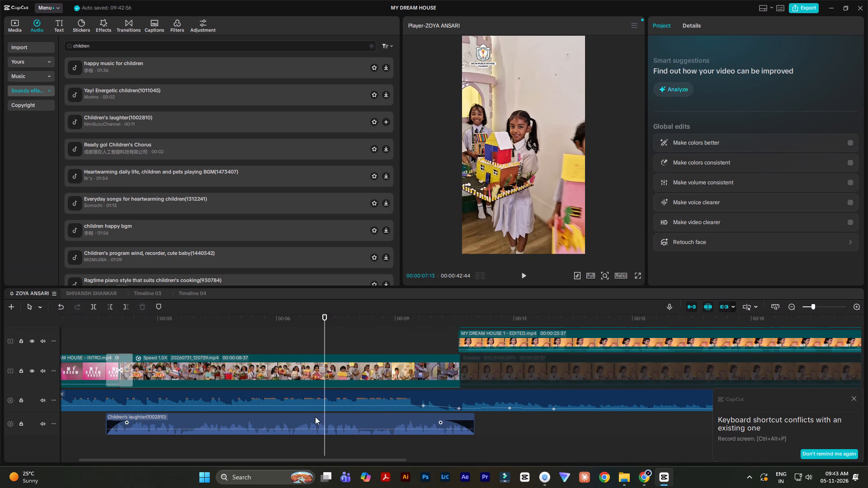
{"action": "left_click", "coordinate": [315, 417]}
{"action": "left_click_drag", "start_coordinate": [762, 70], "coordinate": [752, 74]}
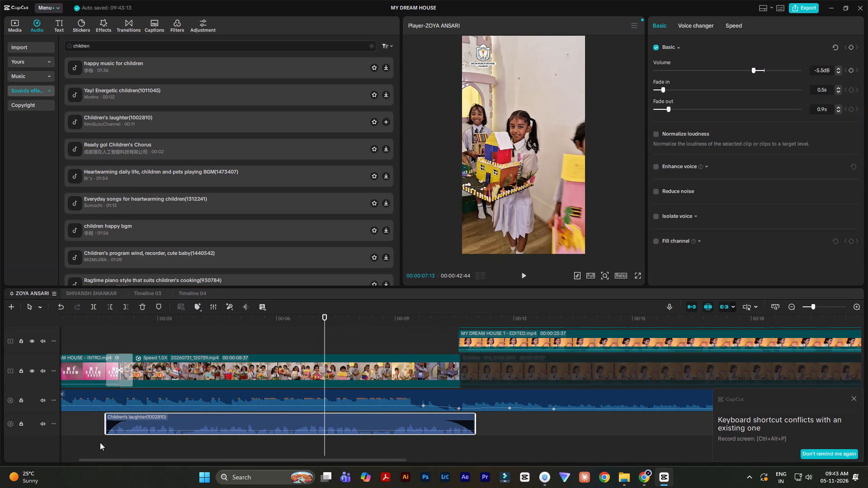
{"action": "left_click", "coordinate": [97, 429]}
{"action": "key", "text": "space"}
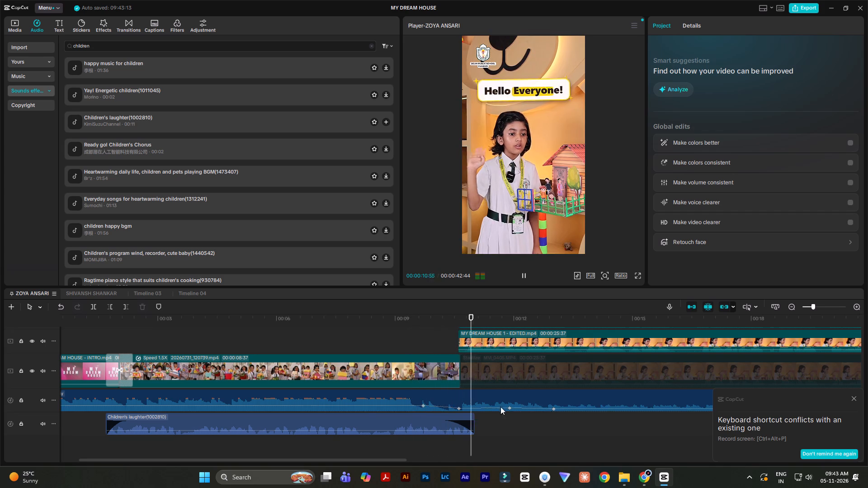
{"action": "left_click", "coordinate": [855, 398]}
{"action": "scroll", "coordinate": [560, 412], "scroll_direction": "down", "scroll_amount": 10, "text": "ctrl"}
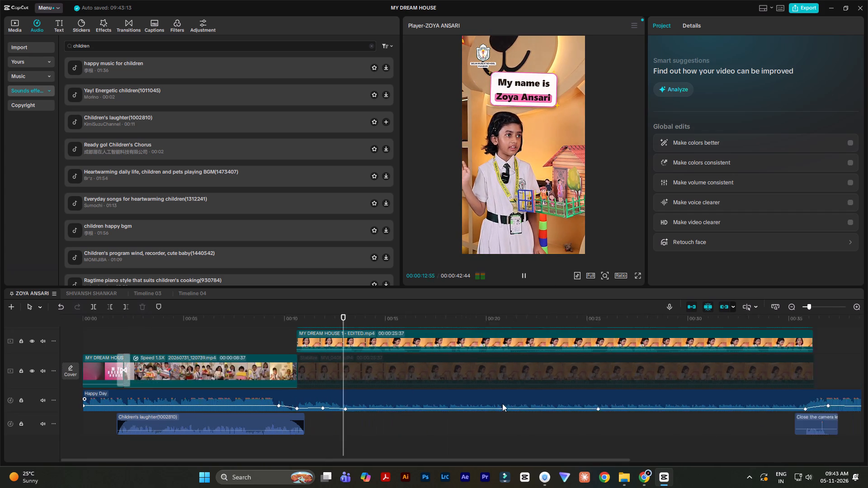
{"action": "scroll", "coordinate": [502, 404], "scroll_direction": "down", "scroll_amount": 6, "text": "ctrl"}
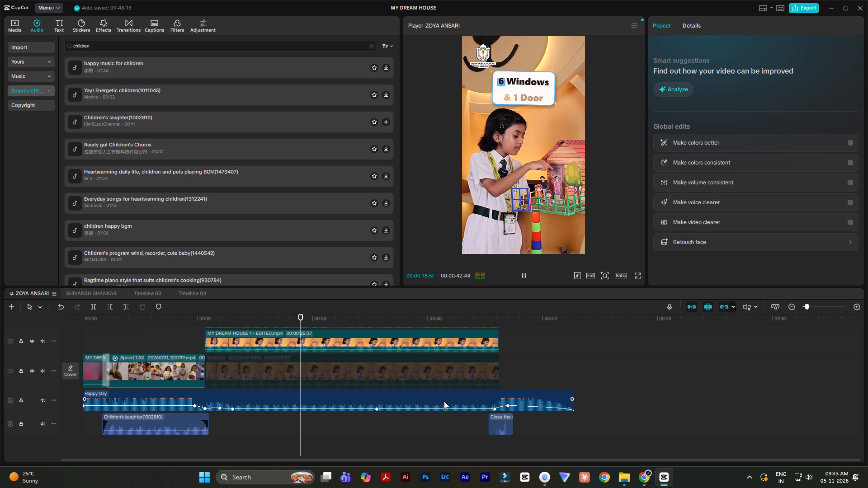
{"action": "scroll", "coordinate": [445, 402], "scroll_direction": "up", "scroll_amount": 1}
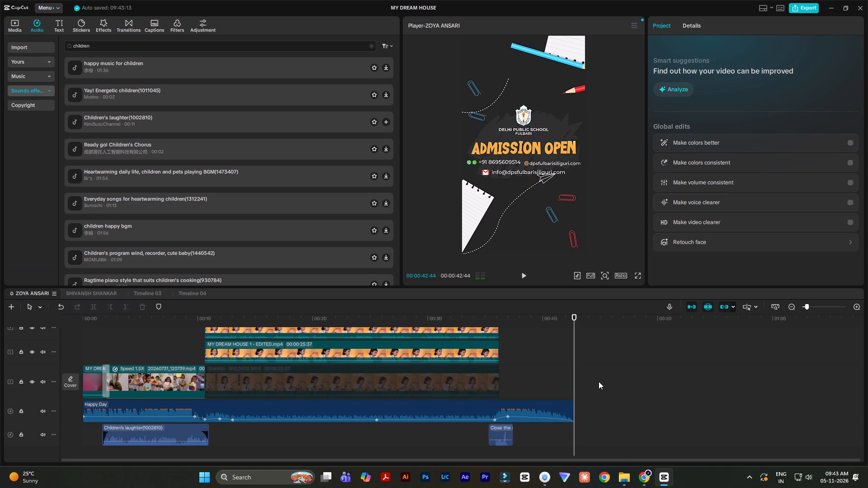
Export the reel as a 1080P H.264 mp4 at 60fps with the recommended bit rate, and close the export window.
{"action": "left_click", "coordinate": [801, 9]}
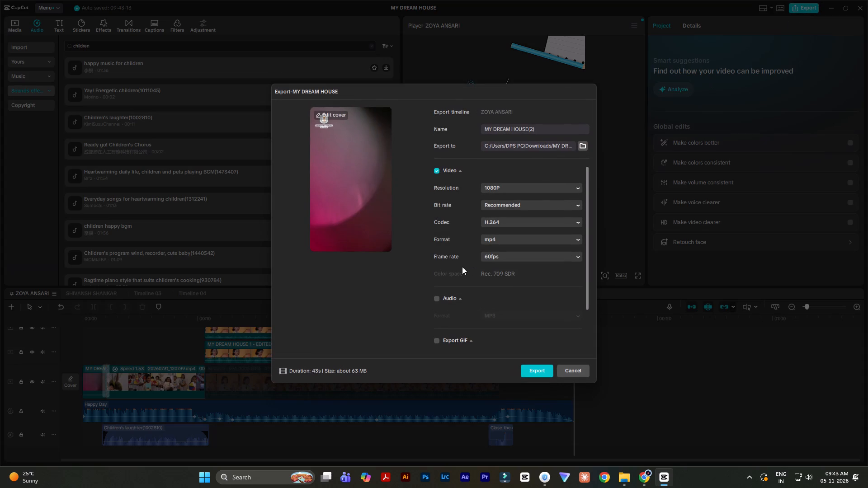
{"action": "left_click", "coordinate": [538, 369]}
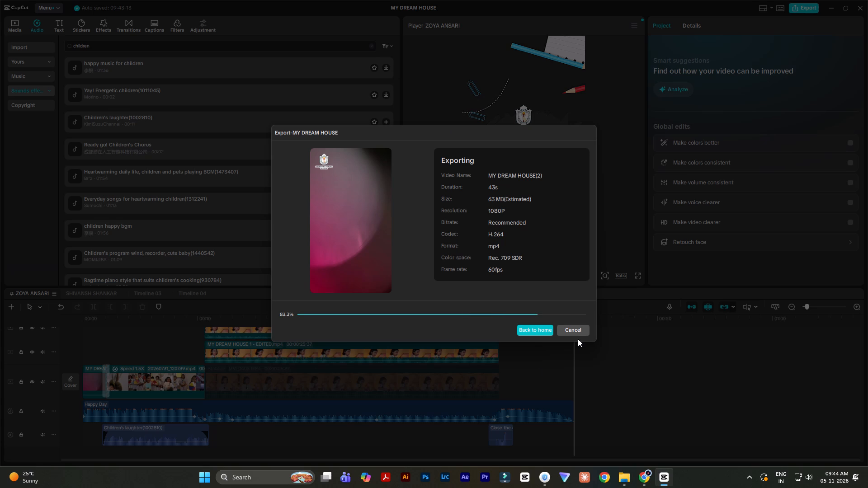
{"action": "left_click", "coordinate": [578, 364]}
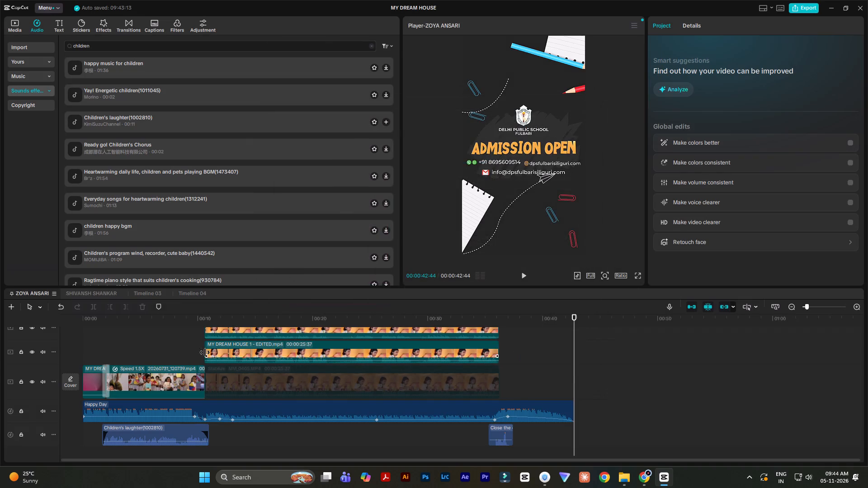
Play the reel across the cut from the group footage to the student's speech, at about 10 seconds.
{"action": "left_click", "coordinate": [184, 344]}
{"action": "key", "text": "space"}
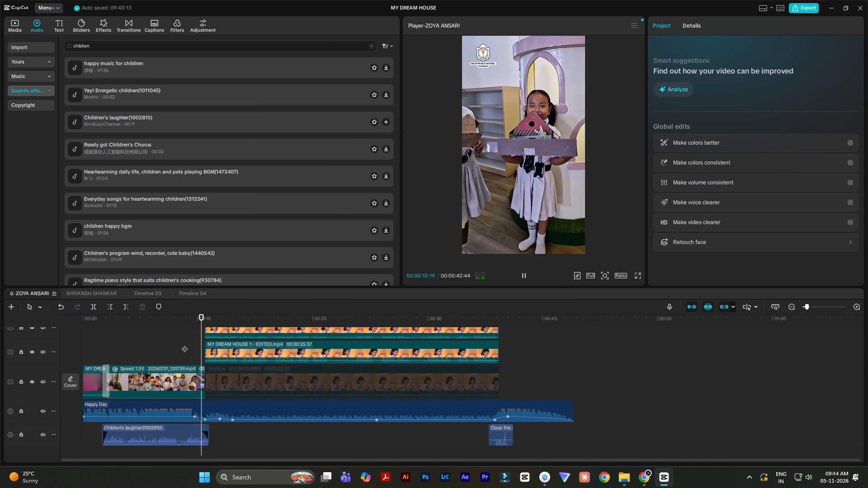
{"action": "key", "text": "space"}
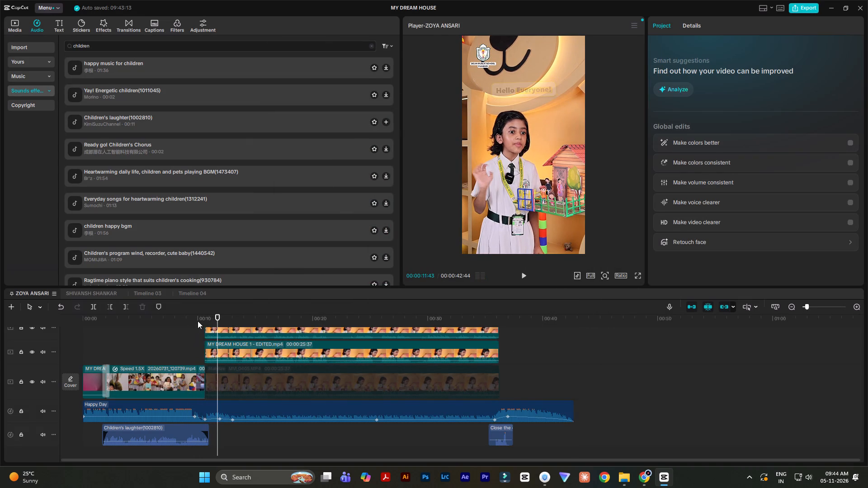
{"action": "left_click_drag", "start_coordinate": [198, 319], "coordinate": [206, 320]}
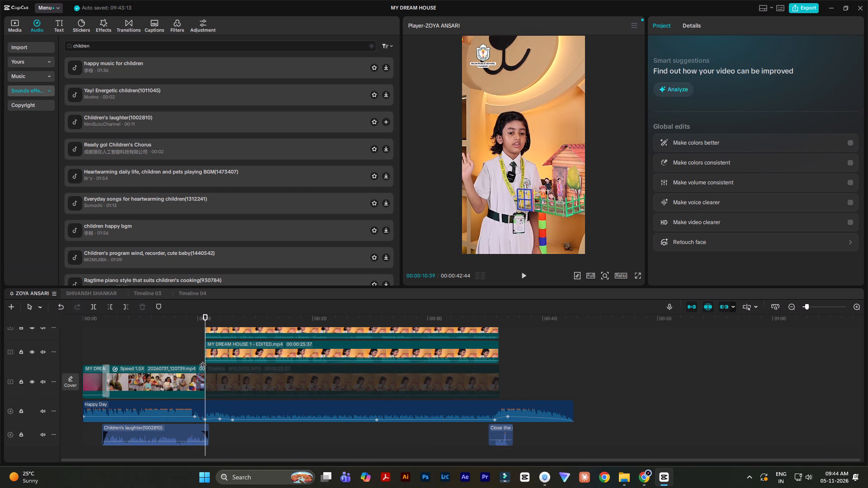
{"action": "scroll", "coordinate": [203, 360], "scroll_direction": "up", "scroll_amount": 3}
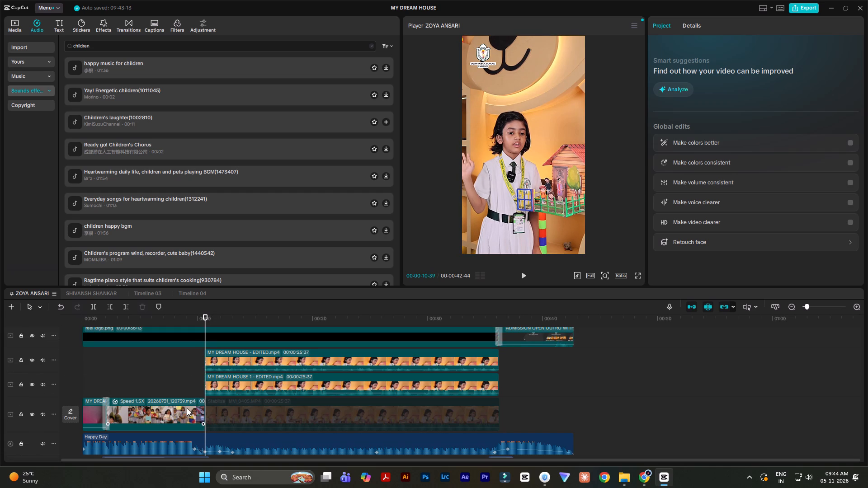
{"action": "left_click", "coordinate": [215, 381]}
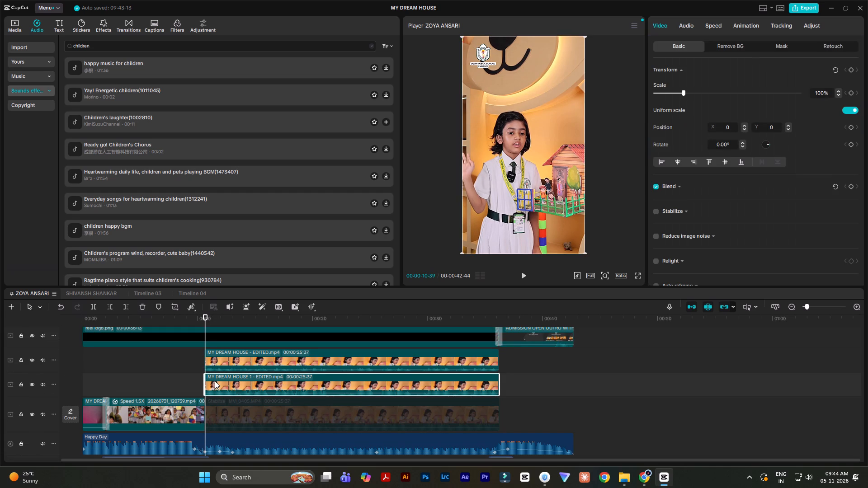
{"action": "scroll", "coordinate": [493, 367], "scroll_direction": "up", "scroll_amount": 2}
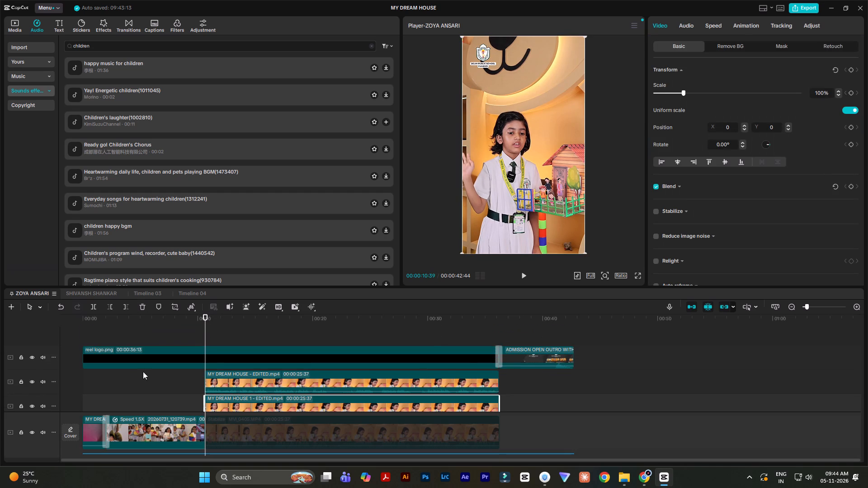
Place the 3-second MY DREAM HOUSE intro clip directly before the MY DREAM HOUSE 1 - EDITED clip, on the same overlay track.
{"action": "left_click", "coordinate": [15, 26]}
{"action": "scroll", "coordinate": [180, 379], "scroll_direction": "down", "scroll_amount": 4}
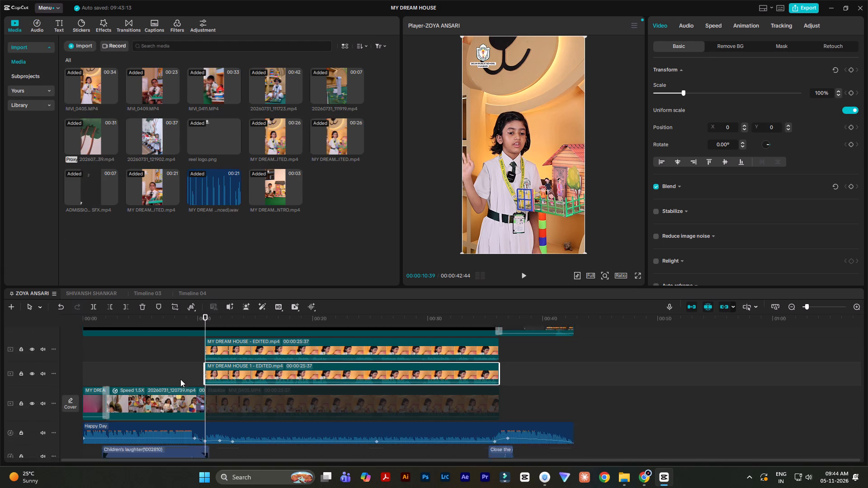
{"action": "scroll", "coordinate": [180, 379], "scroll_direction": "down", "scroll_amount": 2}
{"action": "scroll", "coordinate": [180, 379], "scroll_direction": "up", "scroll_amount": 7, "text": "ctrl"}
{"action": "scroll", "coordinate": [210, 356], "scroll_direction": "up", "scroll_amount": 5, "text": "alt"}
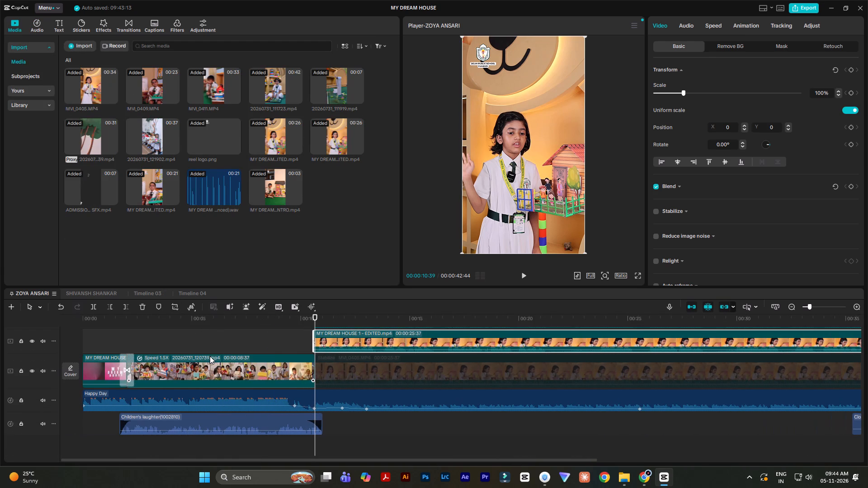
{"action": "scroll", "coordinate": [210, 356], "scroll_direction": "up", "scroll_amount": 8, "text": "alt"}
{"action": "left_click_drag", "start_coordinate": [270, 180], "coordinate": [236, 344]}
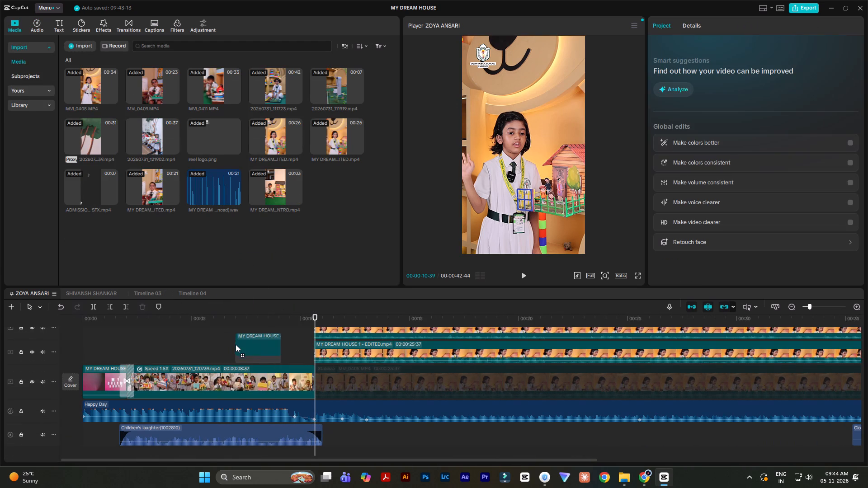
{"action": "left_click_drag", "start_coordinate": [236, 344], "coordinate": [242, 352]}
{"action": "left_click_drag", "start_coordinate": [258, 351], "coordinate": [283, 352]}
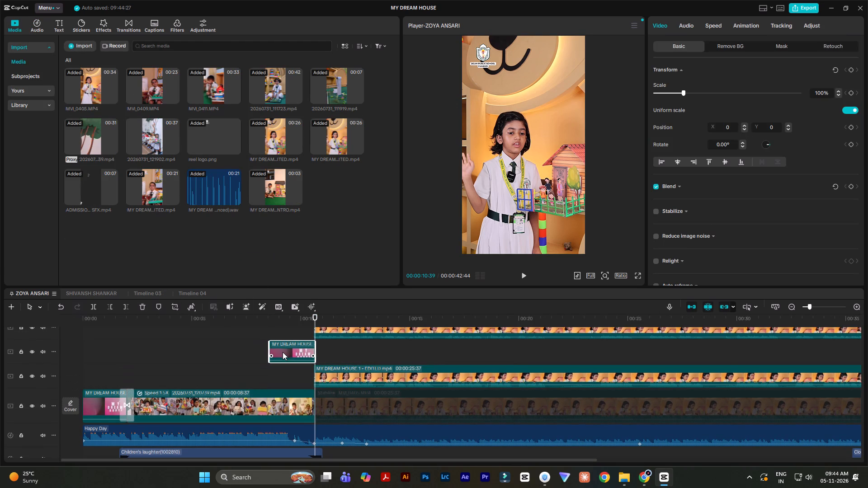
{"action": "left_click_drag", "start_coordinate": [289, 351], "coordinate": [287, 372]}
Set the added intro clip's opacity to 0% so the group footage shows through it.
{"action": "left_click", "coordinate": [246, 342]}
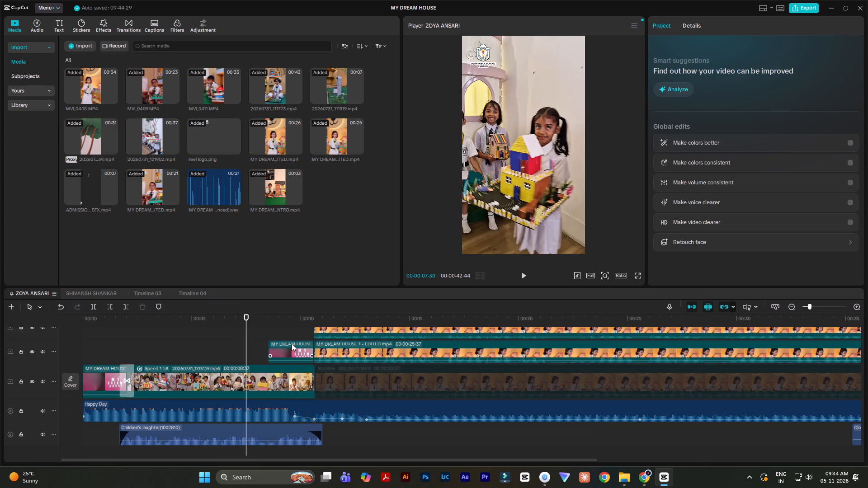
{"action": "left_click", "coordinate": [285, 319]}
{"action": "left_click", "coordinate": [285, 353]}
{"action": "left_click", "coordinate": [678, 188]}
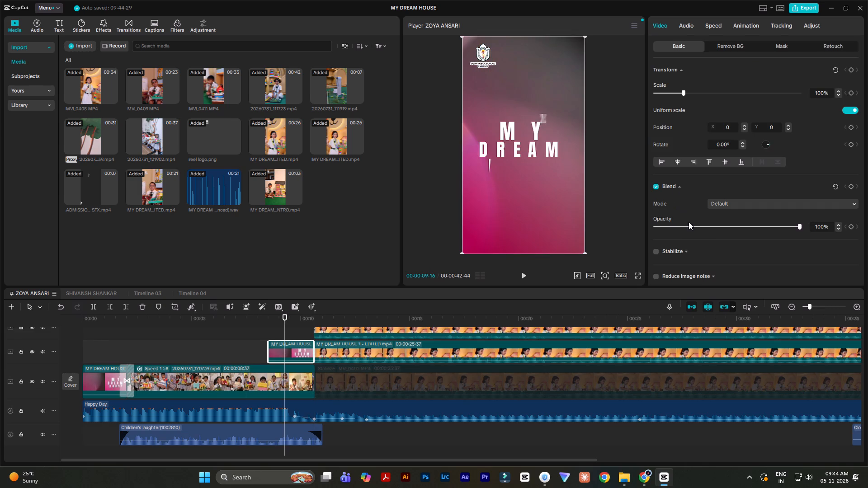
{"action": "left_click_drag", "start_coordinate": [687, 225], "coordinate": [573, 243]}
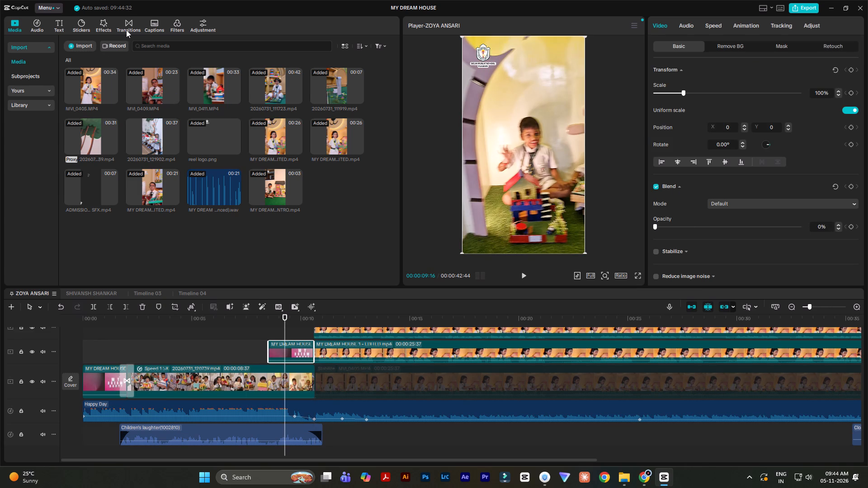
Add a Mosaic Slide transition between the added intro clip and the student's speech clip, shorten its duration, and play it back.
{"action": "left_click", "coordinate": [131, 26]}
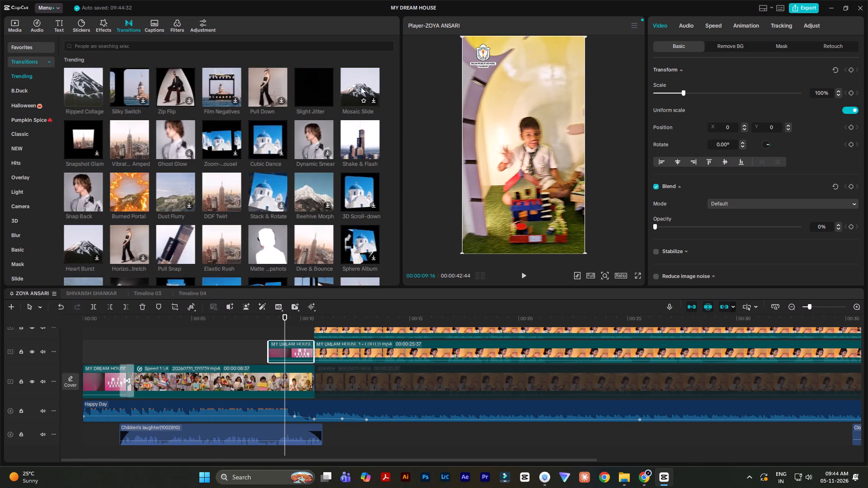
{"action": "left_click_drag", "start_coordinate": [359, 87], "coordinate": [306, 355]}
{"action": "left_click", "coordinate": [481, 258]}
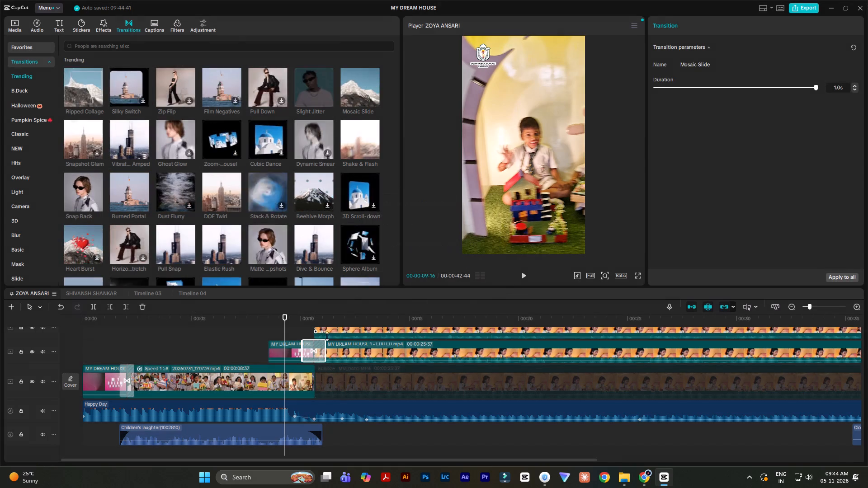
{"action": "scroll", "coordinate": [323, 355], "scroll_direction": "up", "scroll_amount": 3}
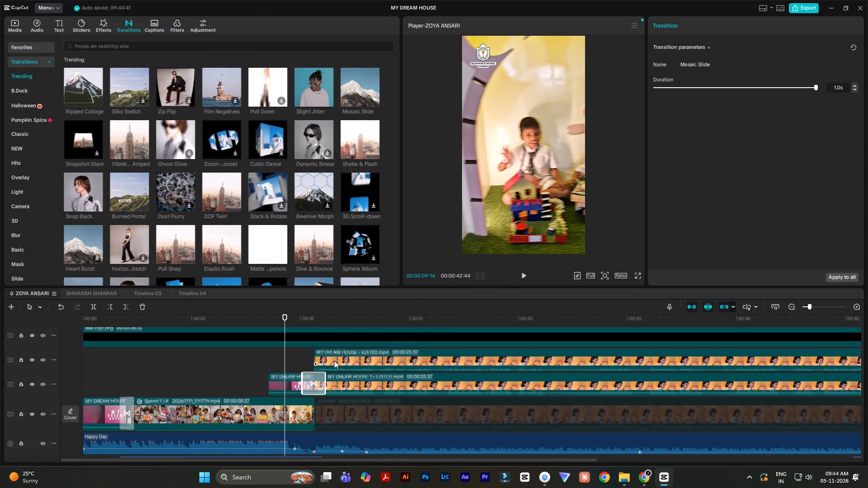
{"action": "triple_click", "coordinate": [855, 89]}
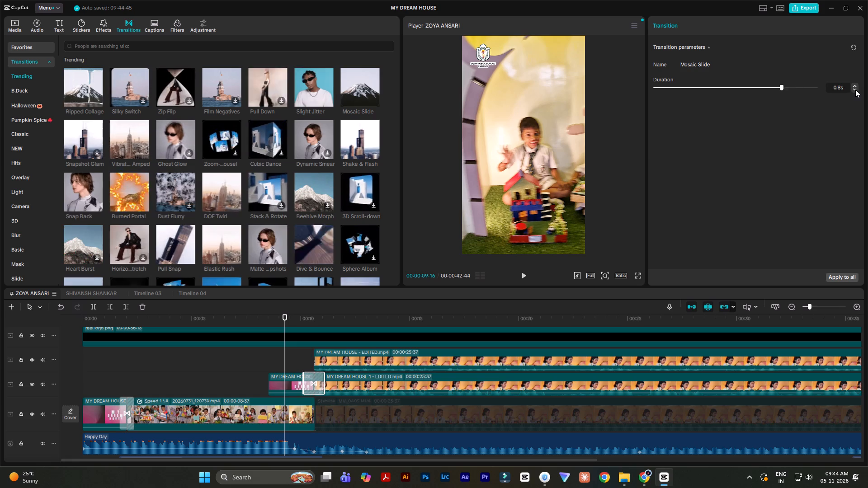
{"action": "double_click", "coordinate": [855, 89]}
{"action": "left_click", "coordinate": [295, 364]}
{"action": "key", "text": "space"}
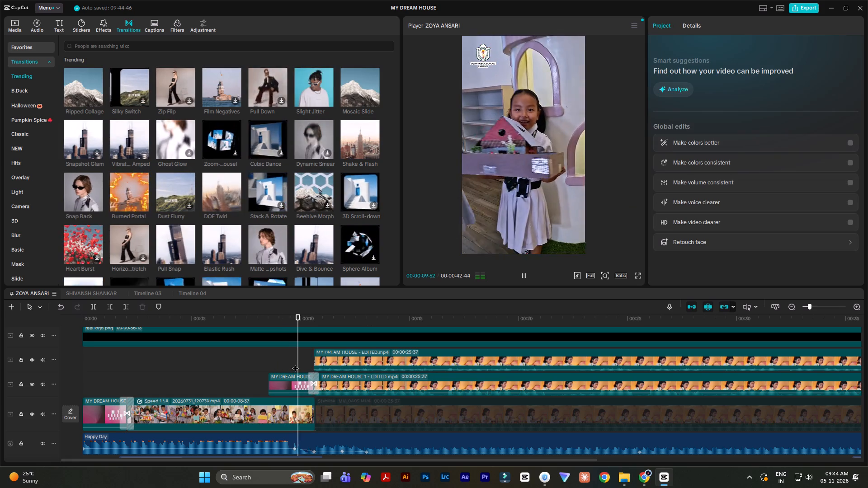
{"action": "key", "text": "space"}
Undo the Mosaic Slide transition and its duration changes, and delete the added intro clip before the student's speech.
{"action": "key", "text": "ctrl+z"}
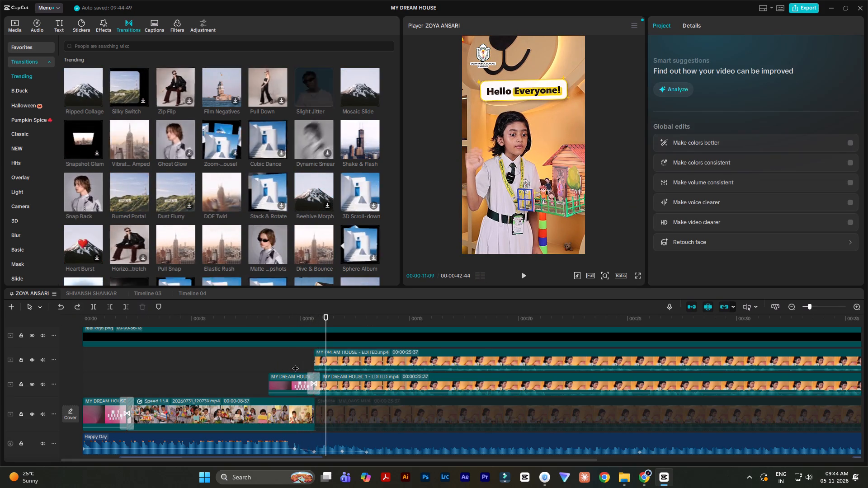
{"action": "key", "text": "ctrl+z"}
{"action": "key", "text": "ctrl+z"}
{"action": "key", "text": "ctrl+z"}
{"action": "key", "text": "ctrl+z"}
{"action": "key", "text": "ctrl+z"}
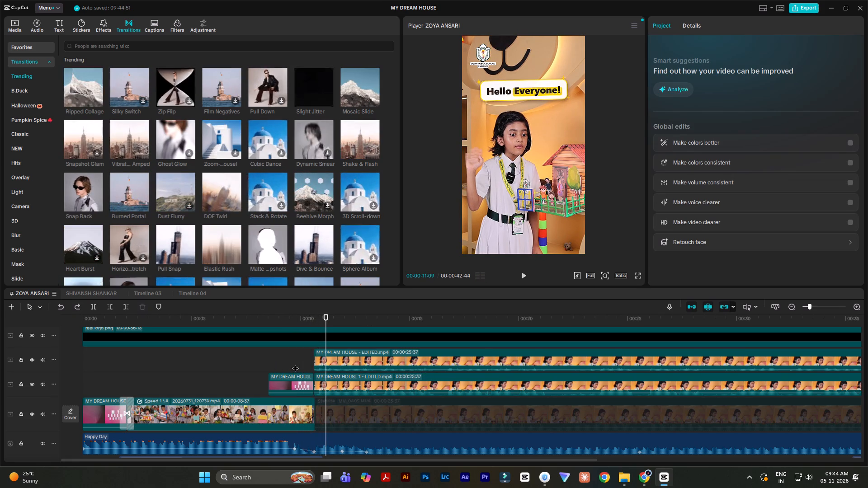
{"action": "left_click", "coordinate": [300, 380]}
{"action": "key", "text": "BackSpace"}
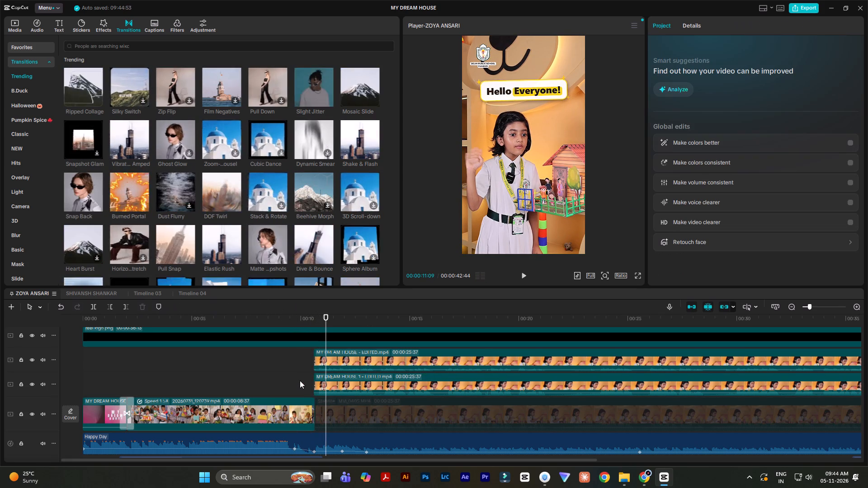
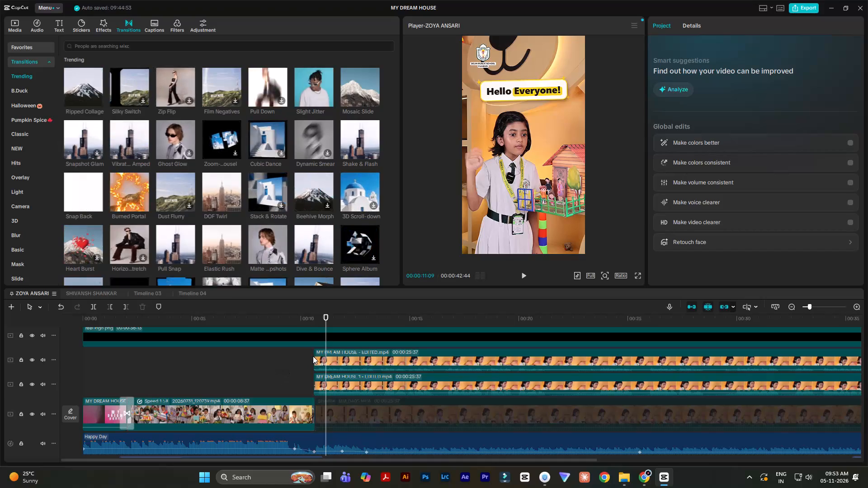
Play back the cut from the group footage to the student's speech several times to check how it flows.
{"action": "left_click", "coordinate": [299, 367]}
{"action": "key", "text": "space"}
{"action": "key", "text": "space"}
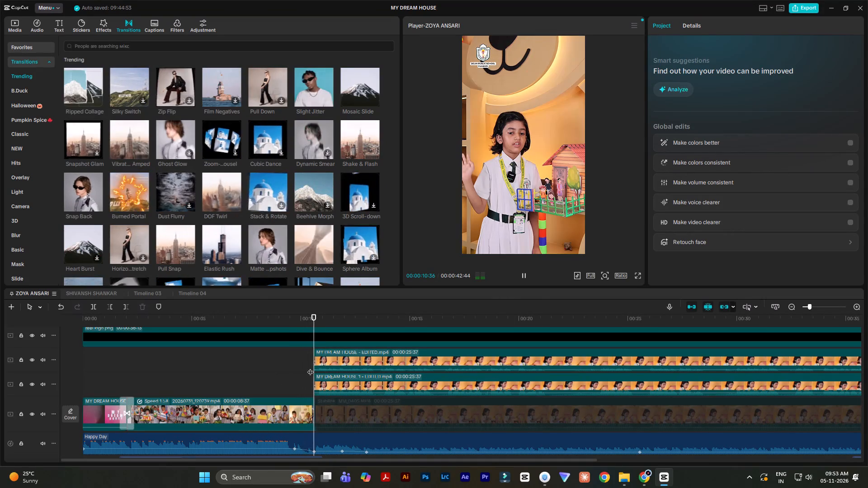
{"action": "left_click", "coordinate": [297, 377]}
{"action": "key", "text": "space"}
{"action": "key", "text": "space"}
{"action": "key", "text": "space"}
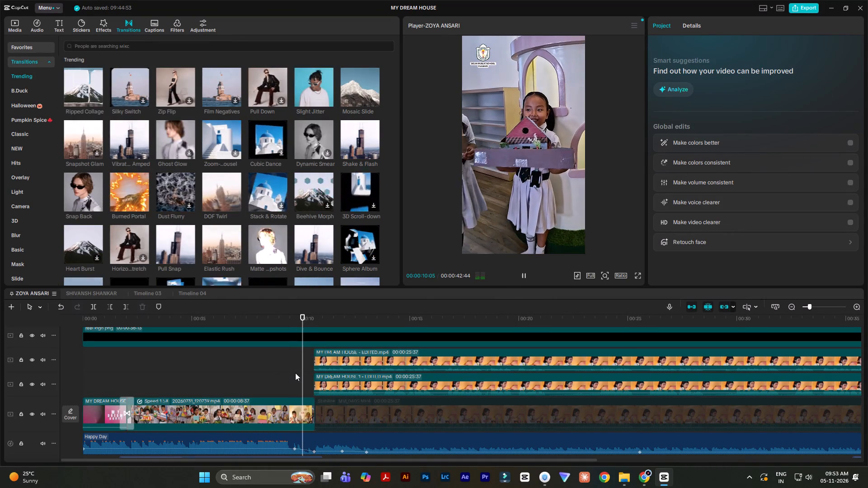
{"action": "key", "text": "space"}
{"action": "key", "text": "space"}
{"action": "key", "text": "space"}
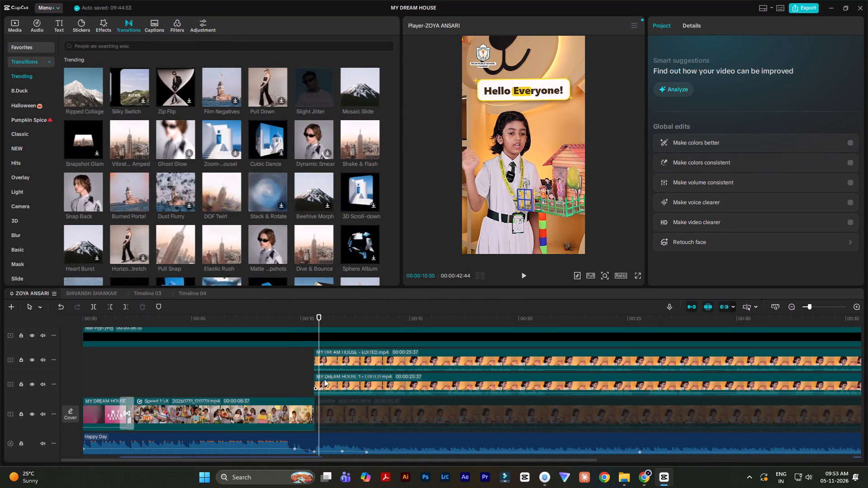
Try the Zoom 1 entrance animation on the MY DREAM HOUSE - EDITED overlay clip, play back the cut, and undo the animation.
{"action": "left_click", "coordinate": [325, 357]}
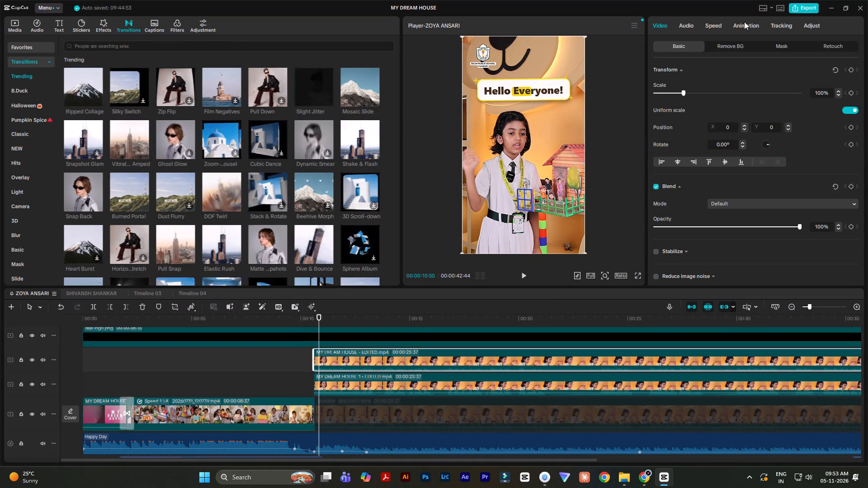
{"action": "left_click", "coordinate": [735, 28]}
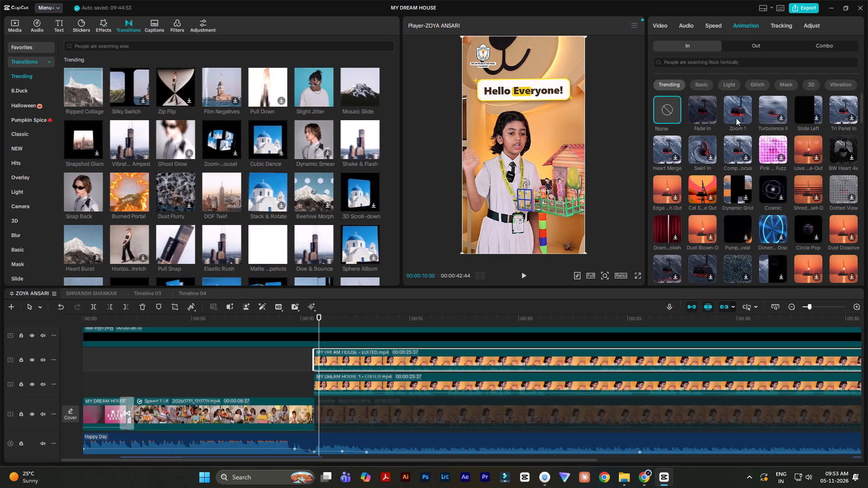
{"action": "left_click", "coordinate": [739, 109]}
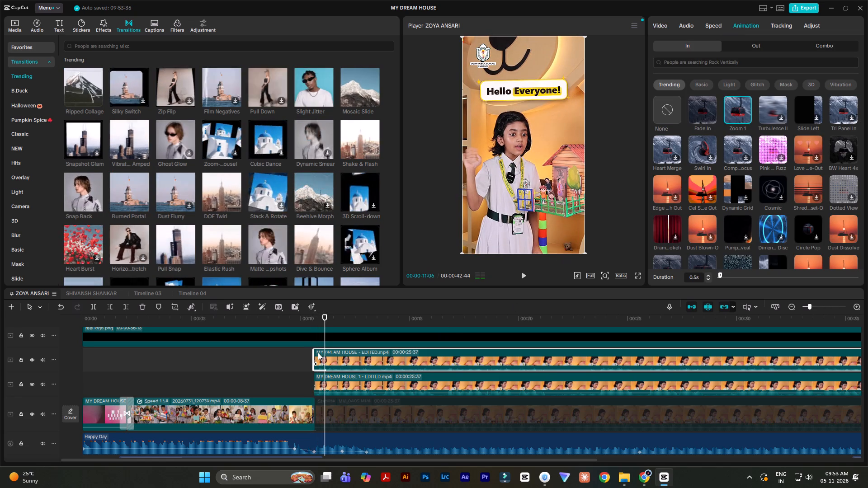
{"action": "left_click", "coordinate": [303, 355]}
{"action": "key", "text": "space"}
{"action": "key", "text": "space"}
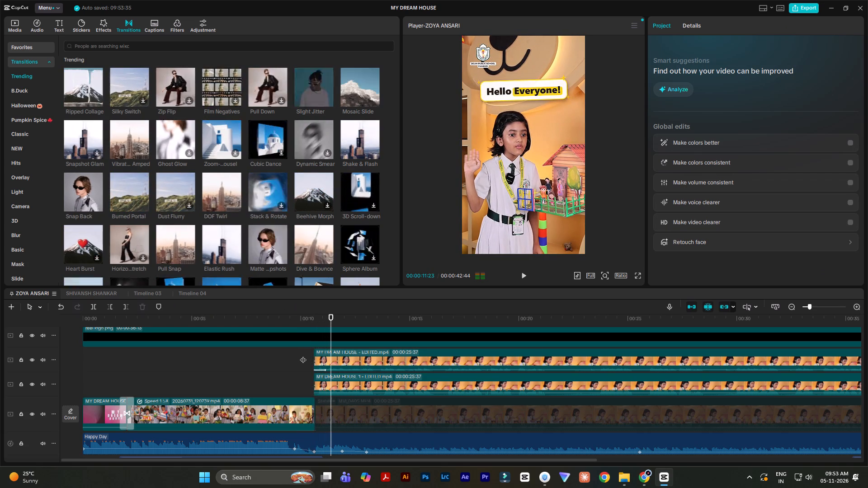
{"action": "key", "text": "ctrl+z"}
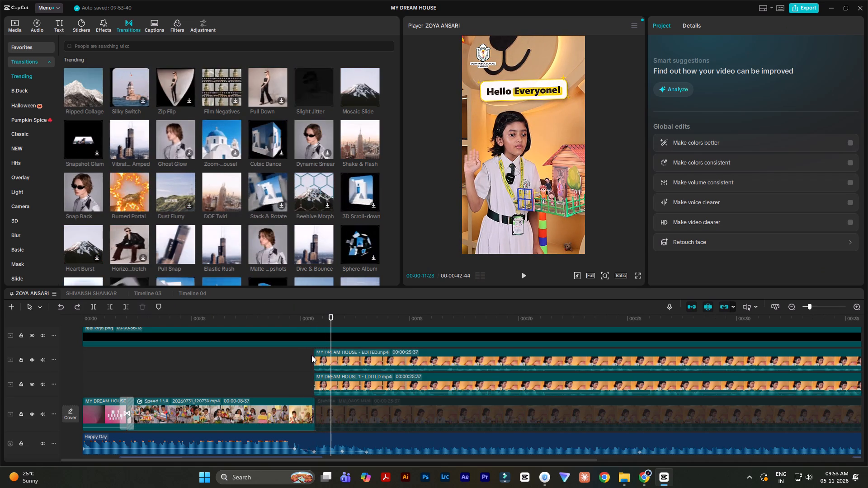
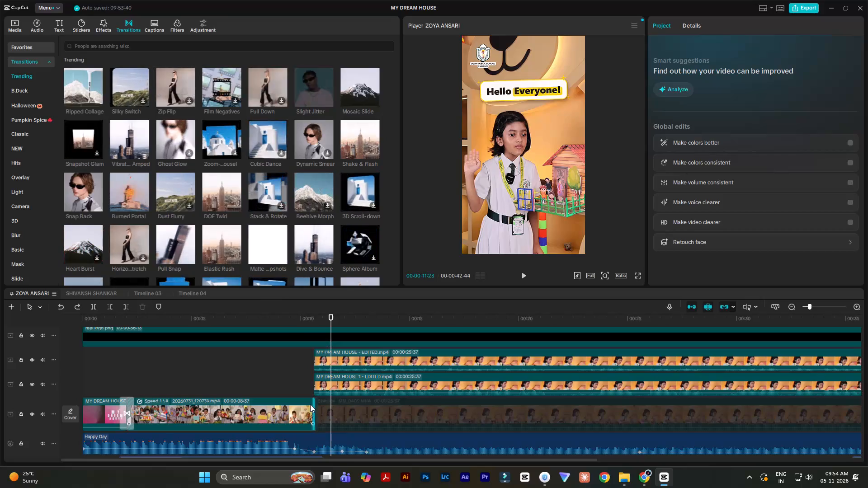
Play back the cut from the group footage to the student's speech without the entrance animation.
{"action": "left_click", "coordinate": [295, 370]}
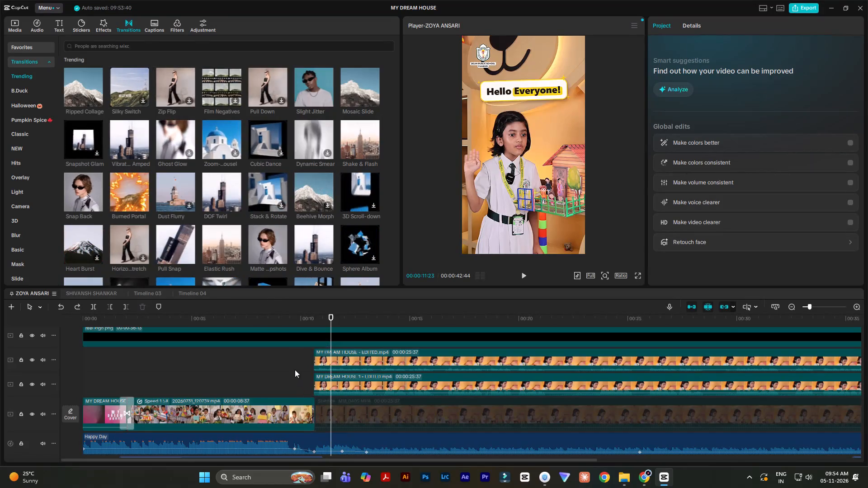
{"action": "key", "text": "space"}
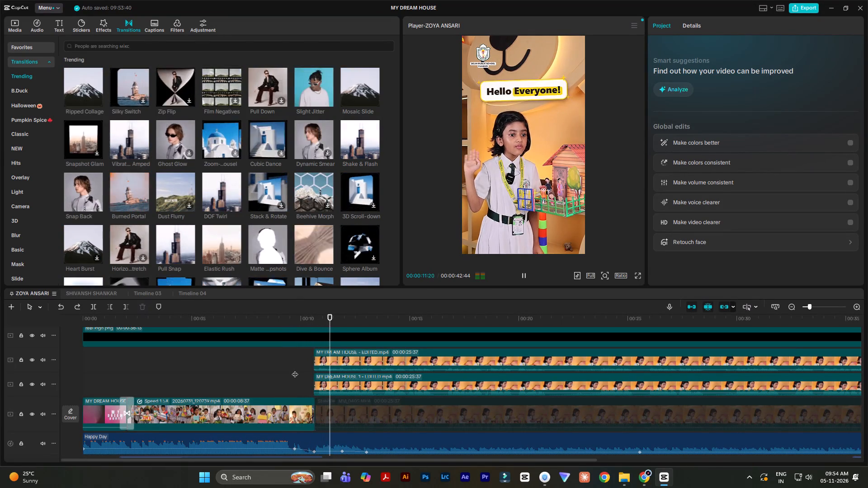
{"action": "key", "text": "space"}
{"action": "left_click", "coordinate": [295, 370]}
{"action": "key", "text": "space"}
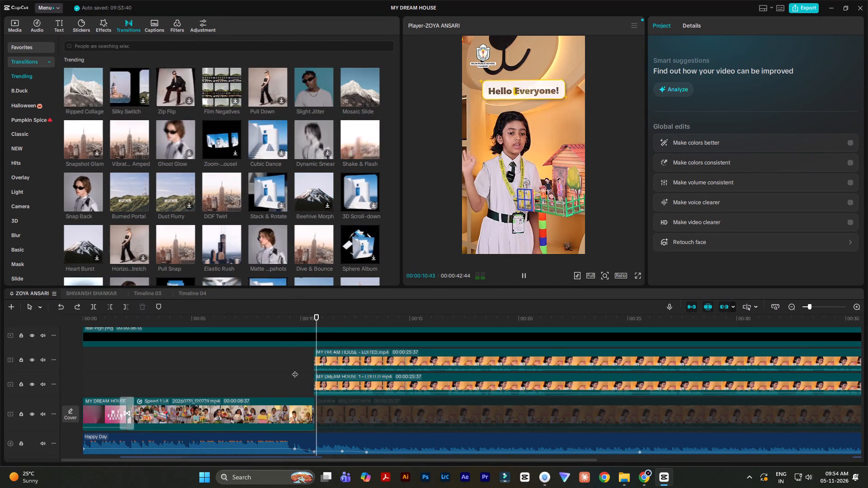
{"action": "key", "text": "space"}
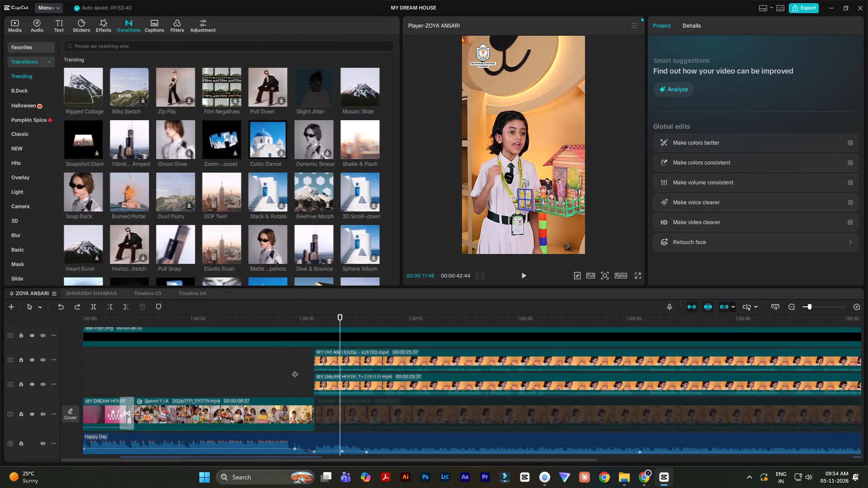
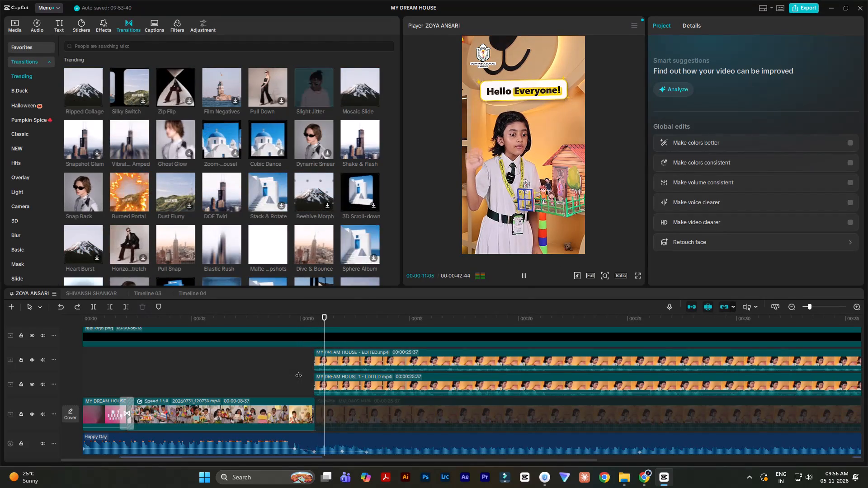
Play the reel back from the start, through the MY DREAM HOUSE title and the group footage with its laughter track.
{"action": "key", "text": "space"}
{"action": "scroll", "coordinate": [420, 400], "scroll_direction": "down", "scroll_amount": 10, "text": "ctrl"}
{"action": "left_click_drag", "start_coordinate": [118, 319], "coordinate": [71, 319]}
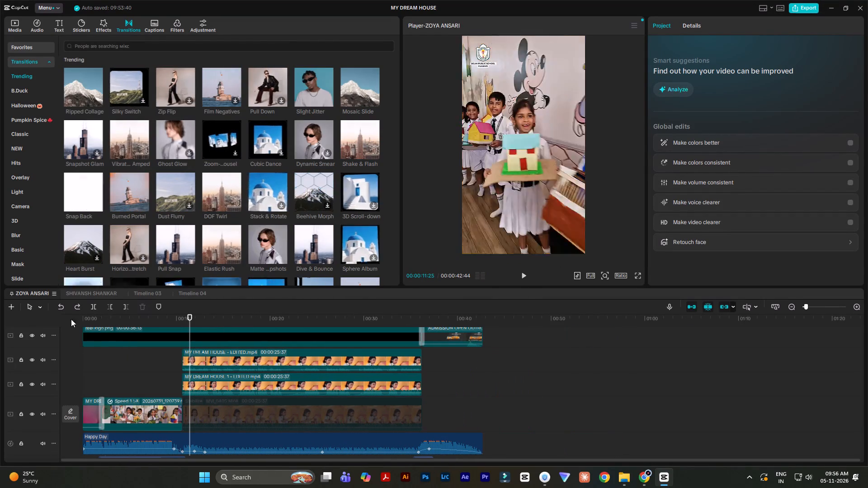
{"action": "left_click_drag", "start_coordinate": [71, 319], "coordinate": [48, 324]}
{"action": "key", "text": "space"}
{"action": "key", "text": "space"}
{"action": "key", "text": "space"}
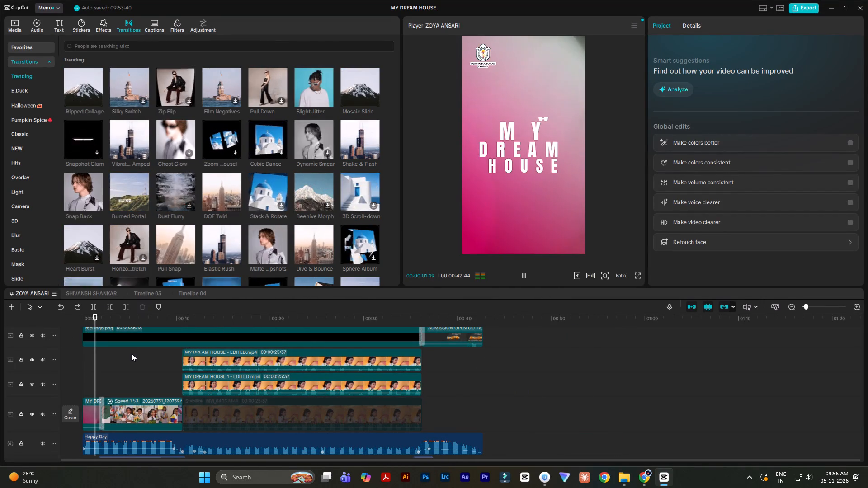
{"action": "scroll", "coordinate": [143, 375], "scroll_direction": "up", "scroll_amount": 3, "text": "ctrl"}
{"action": "key", "text": "space"}
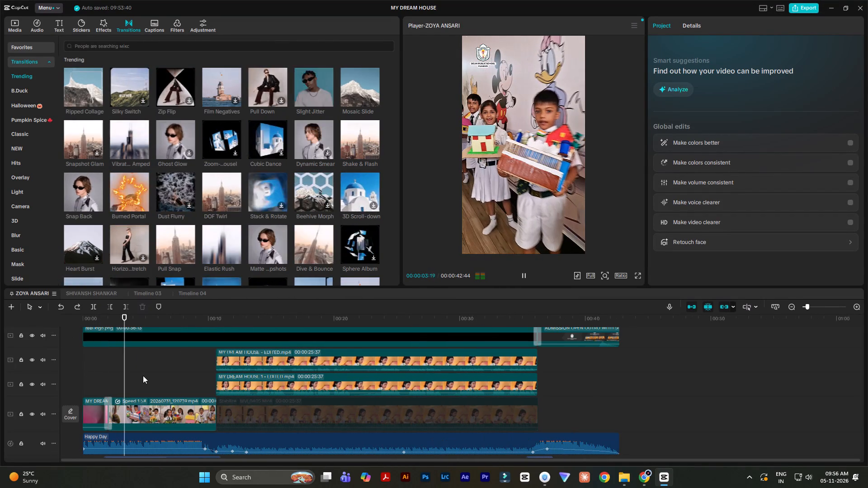
{"action": "scroll", "coordinate": [807, 476], "scroll_direction": "down", "scroll_amount": 9}
{"action": "key", "text": "space"}
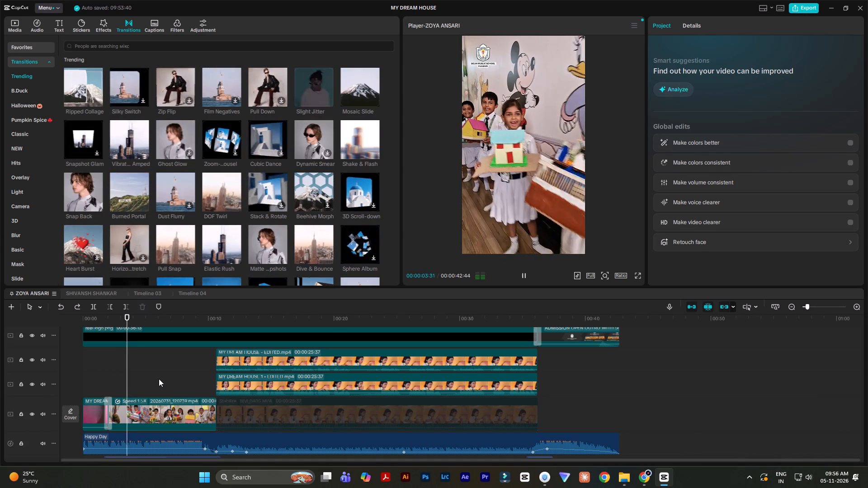
{"action": "scroll", "coordinate": [160, 379], "scroll_direction": "down", "scroll_amount": 4}
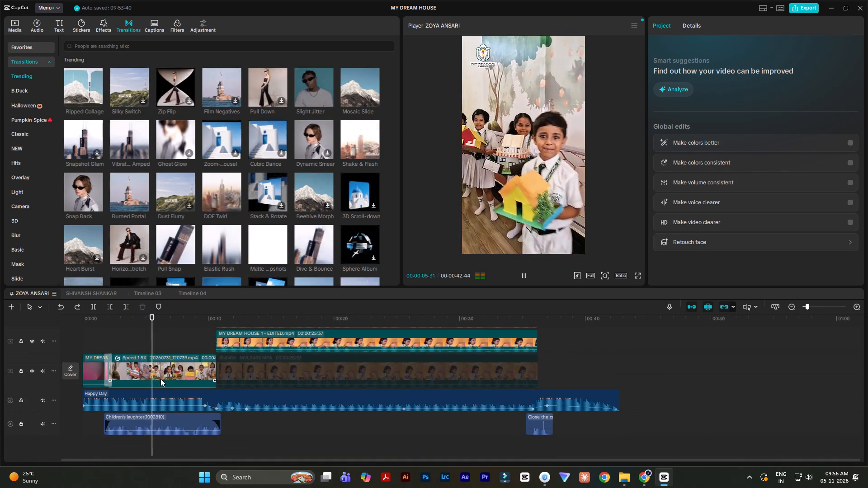
{"action": "scroll", "coordinate": [160, 379], "scroll_direction": "up", "scroll_amount": 5, "text": "ctrl"}
{"action": "scroll", "coordinate": [160, 379], "scroll_direction": "down", "scroll_amount": 3, "text": "ctrl"}
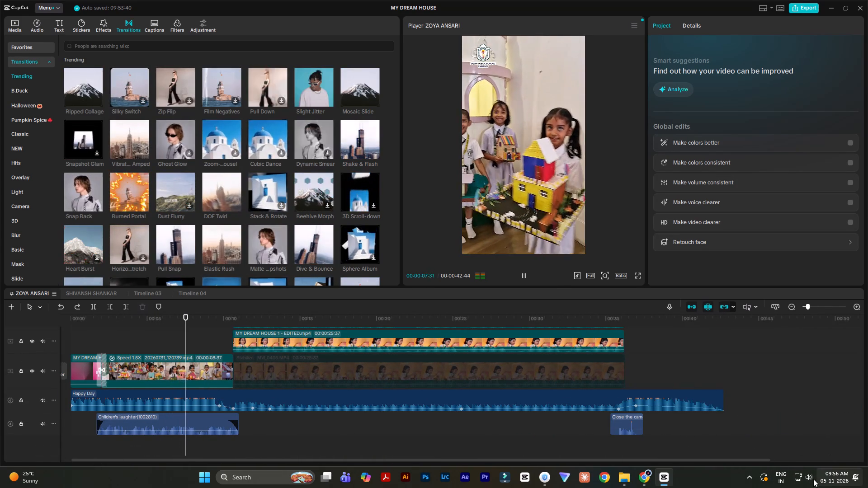
Lower the system's headphone volume to 42% during playback.
{"action": "scroll", "coordinate": [809, 477], "scroll_direction": "down", "scroll_amount": 3}
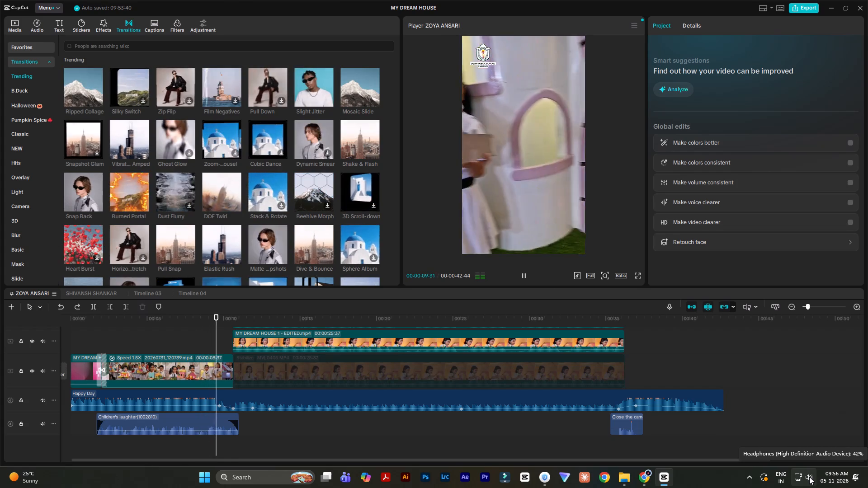
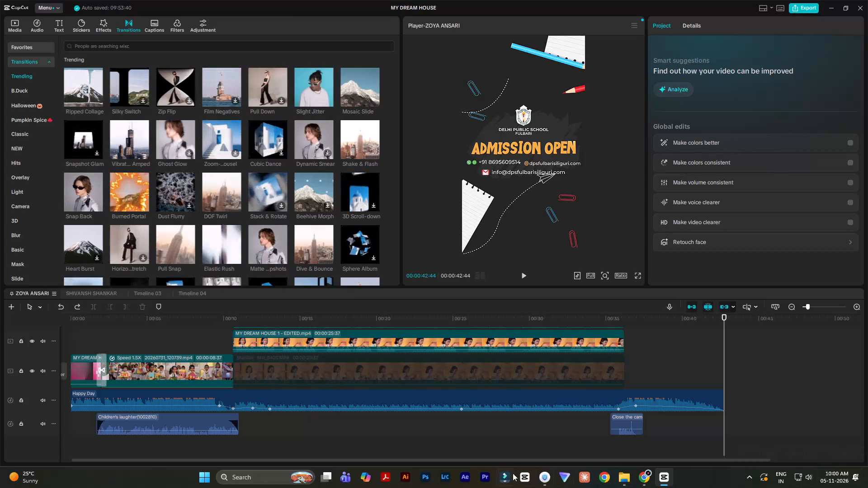
Play back the reel's opening, replaying the change from the MY DREAM HOUSE title to the group footage.
{"action": "left_click", "coordinate": [177, 317]}
{"action": "left_click_drag", "start_coordinate": [177, 317], "coordinate": [0, 388]}
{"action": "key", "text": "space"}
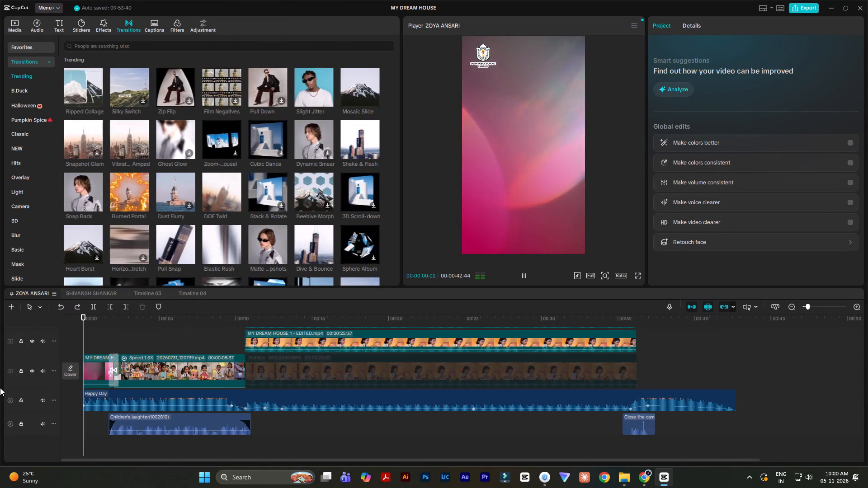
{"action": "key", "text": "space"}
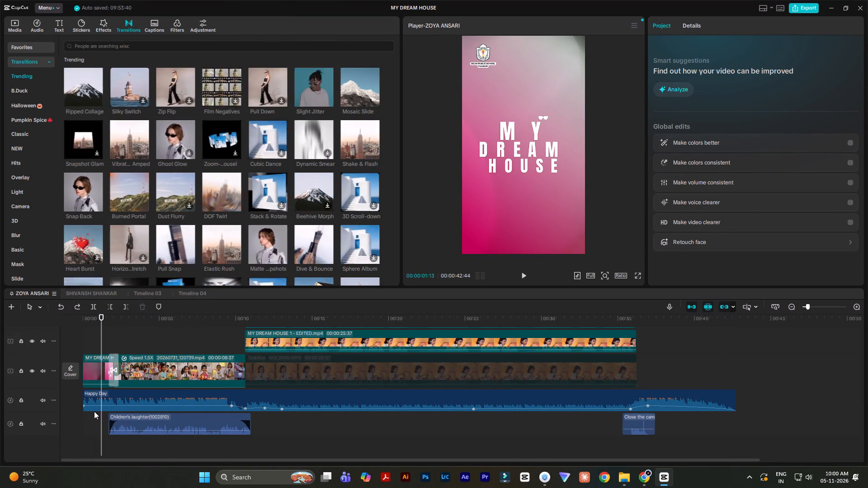
{"action": "scroll", "coordinate": [120, 343], "scroll_direction": "down", "scroll_amount": 6, "text": "ctrl"}
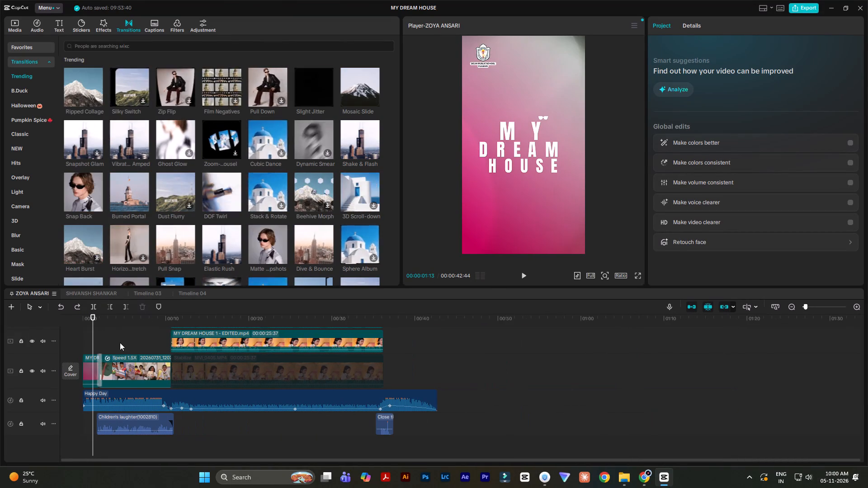
{"action": "scroll", "coordinate": [120, 343], "scroll_direction": "down", "scroll_amount": 1, "text": "ctrl"}
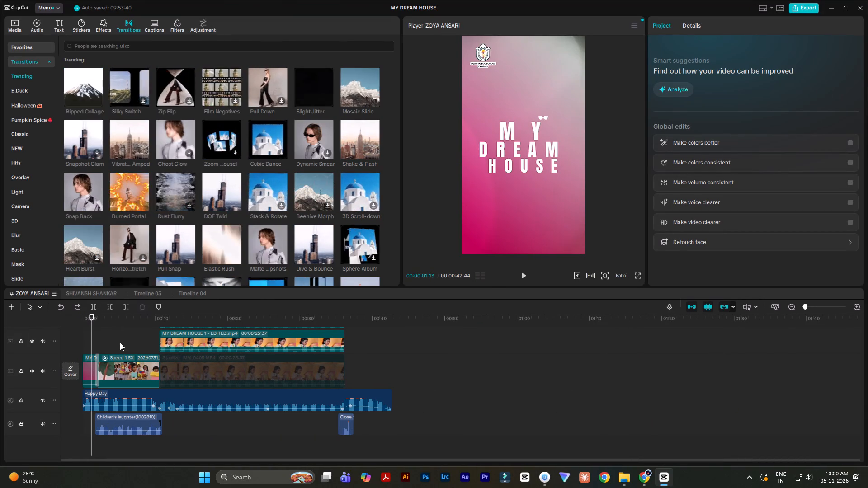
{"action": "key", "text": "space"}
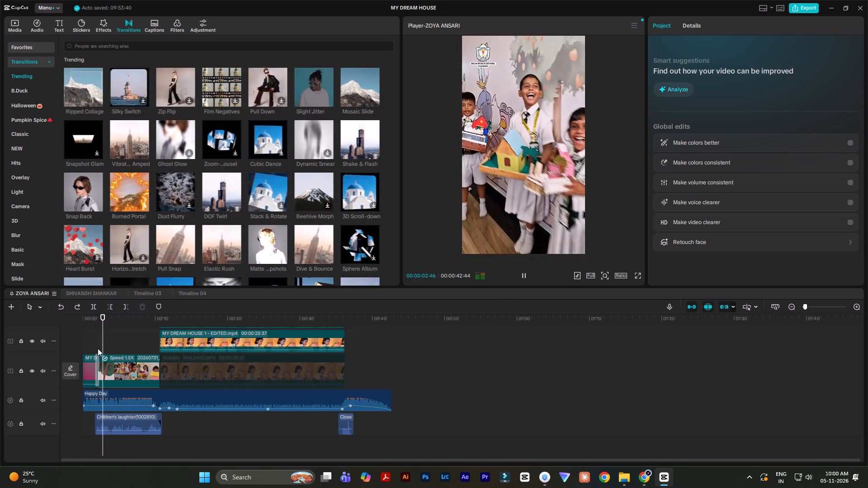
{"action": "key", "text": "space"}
{"action": "left_click", "coordinate": [89, 339]}
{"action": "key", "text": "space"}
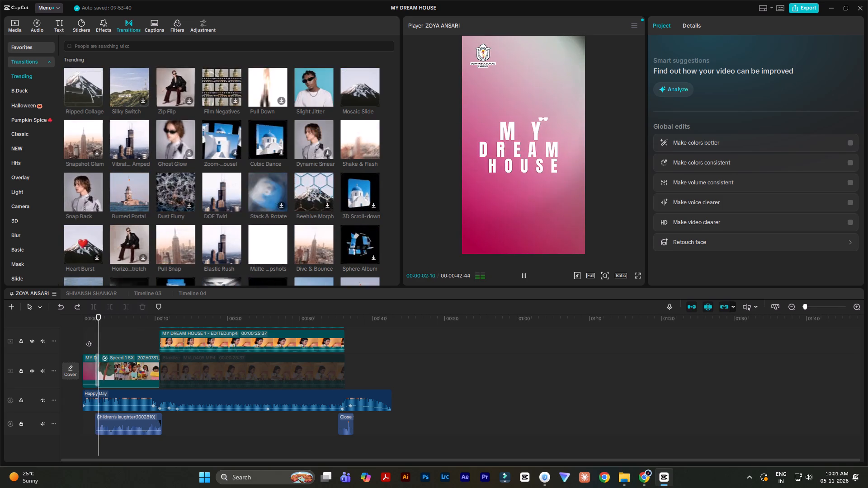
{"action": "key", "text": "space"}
{"action": "scroll", "coordinate": [98, 347], "scroll_direction": "up", "scroll_amount": 20, "text": "ctrl"}
{"action": "scroll", "coordinate": [98, 347], "scroll_direction": "up", "scroll_amount": 9, "text": "ctrl"}
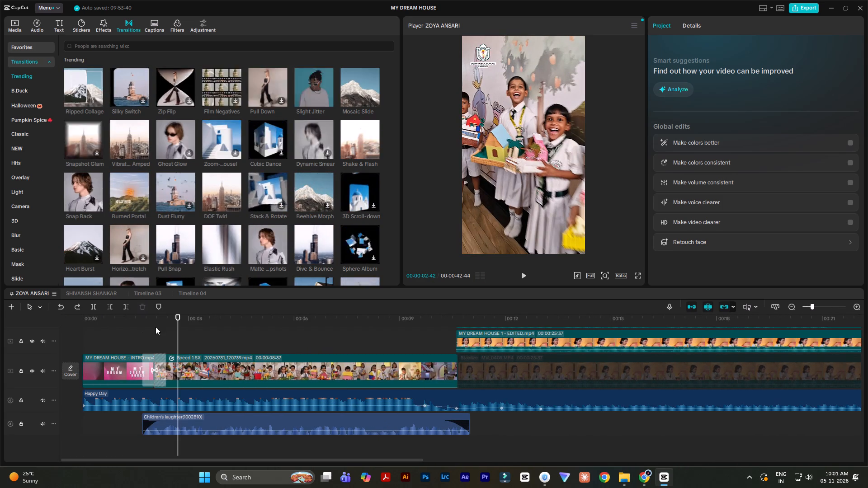
{"action": "left_click", "coordinate": [142, 322]}
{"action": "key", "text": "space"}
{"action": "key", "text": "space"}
Delete the White Strobe transition between the MY DREAM HOUSE intro and the group footage.
{"action": "left_click", "coordinate": [157, 359]}
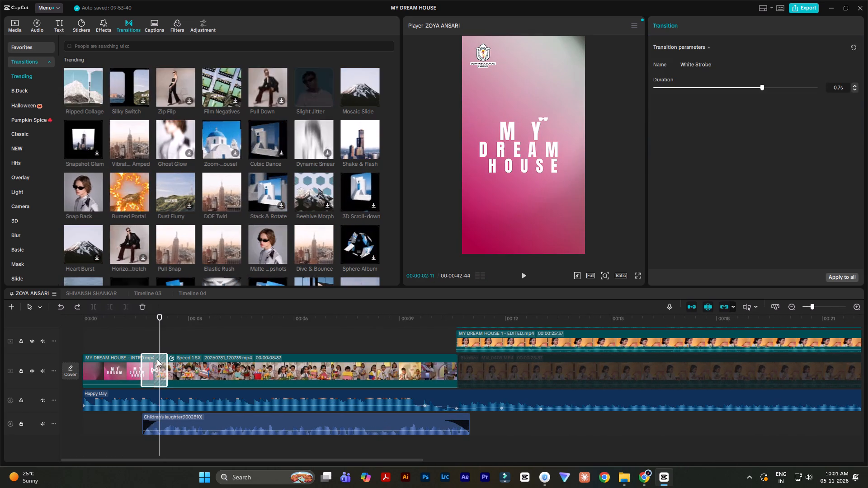
{"action": "key", "text": "BackSpace"}
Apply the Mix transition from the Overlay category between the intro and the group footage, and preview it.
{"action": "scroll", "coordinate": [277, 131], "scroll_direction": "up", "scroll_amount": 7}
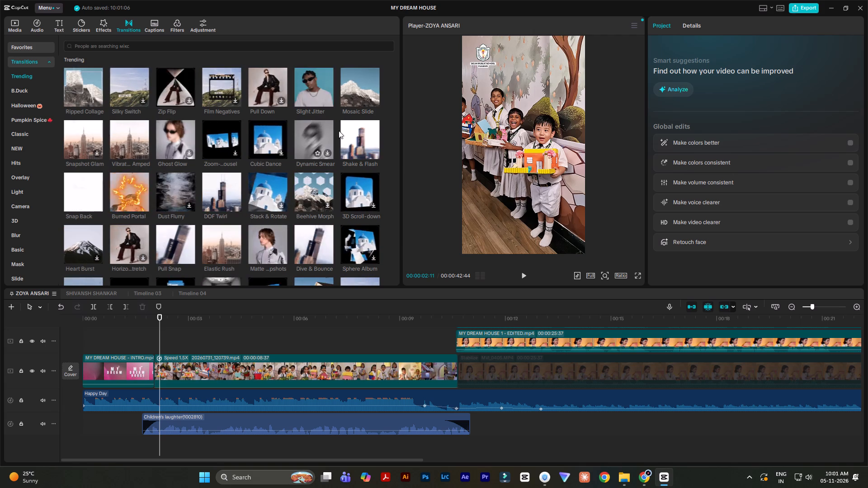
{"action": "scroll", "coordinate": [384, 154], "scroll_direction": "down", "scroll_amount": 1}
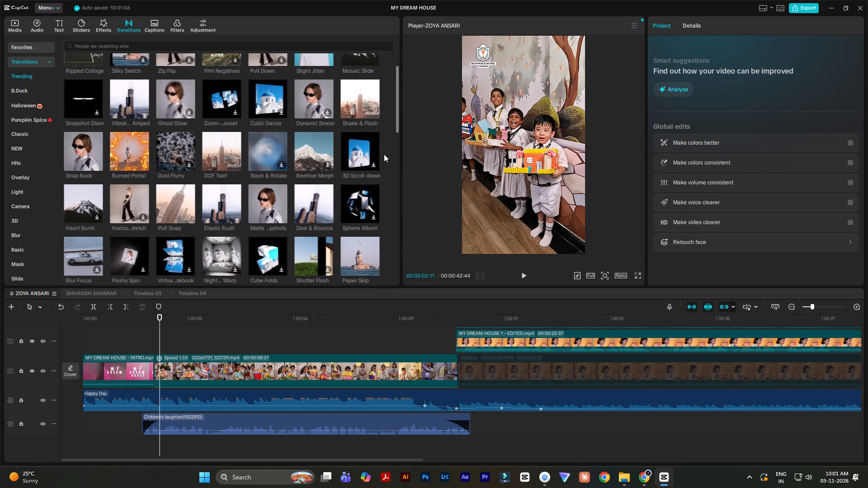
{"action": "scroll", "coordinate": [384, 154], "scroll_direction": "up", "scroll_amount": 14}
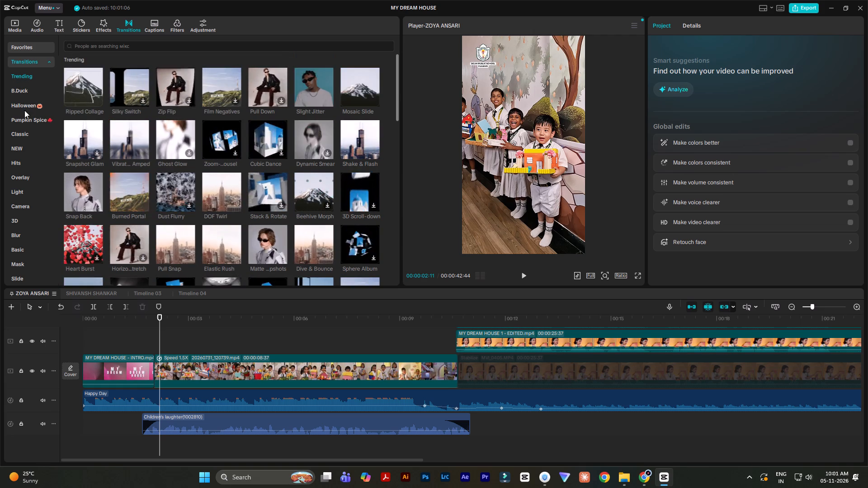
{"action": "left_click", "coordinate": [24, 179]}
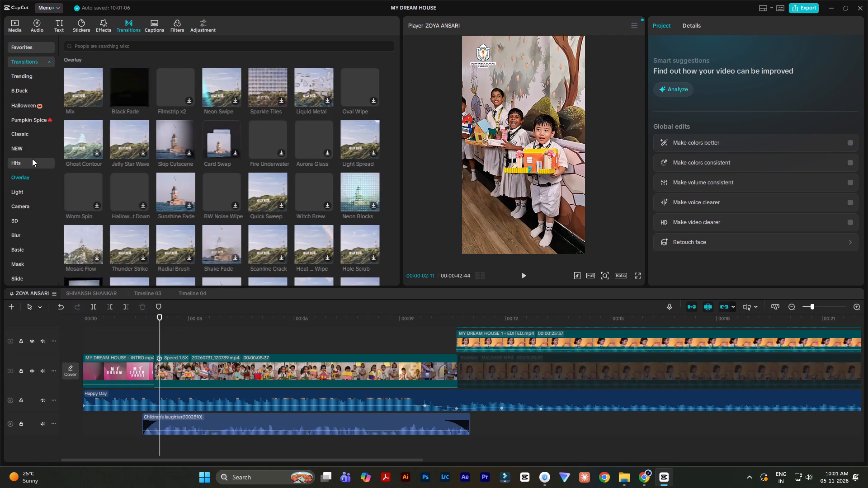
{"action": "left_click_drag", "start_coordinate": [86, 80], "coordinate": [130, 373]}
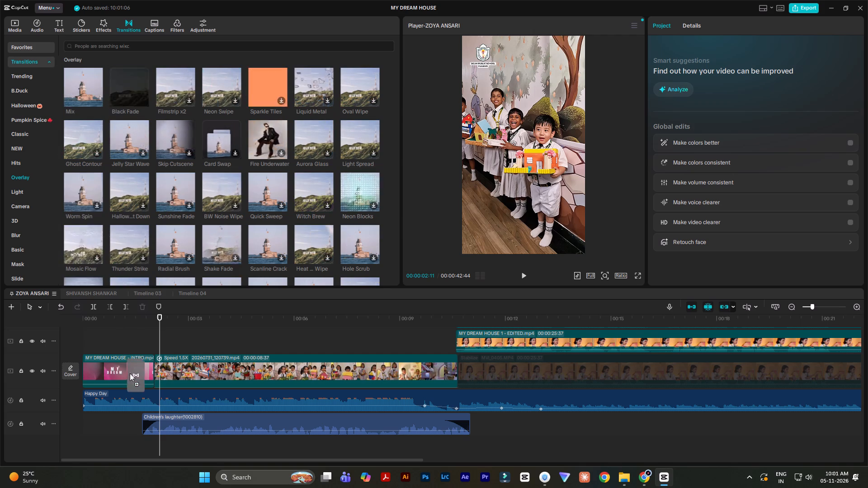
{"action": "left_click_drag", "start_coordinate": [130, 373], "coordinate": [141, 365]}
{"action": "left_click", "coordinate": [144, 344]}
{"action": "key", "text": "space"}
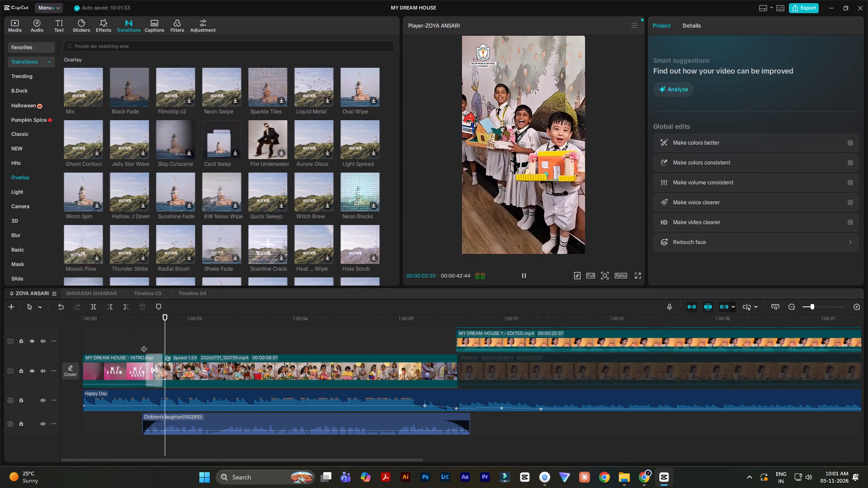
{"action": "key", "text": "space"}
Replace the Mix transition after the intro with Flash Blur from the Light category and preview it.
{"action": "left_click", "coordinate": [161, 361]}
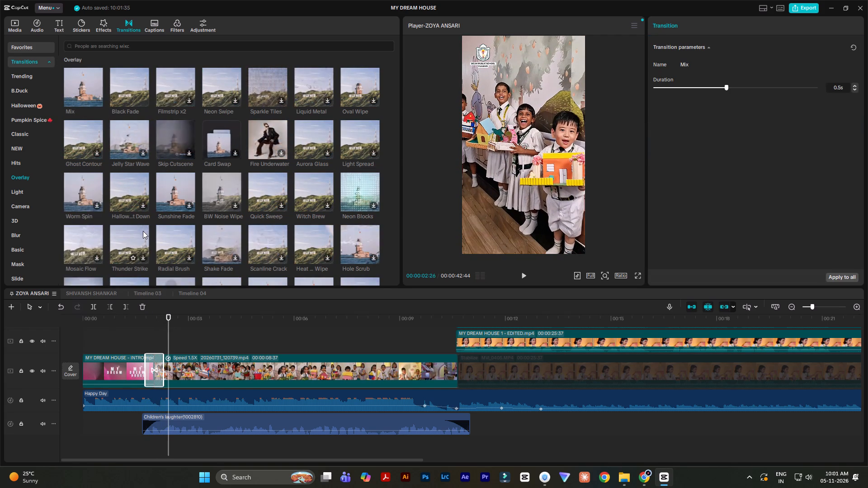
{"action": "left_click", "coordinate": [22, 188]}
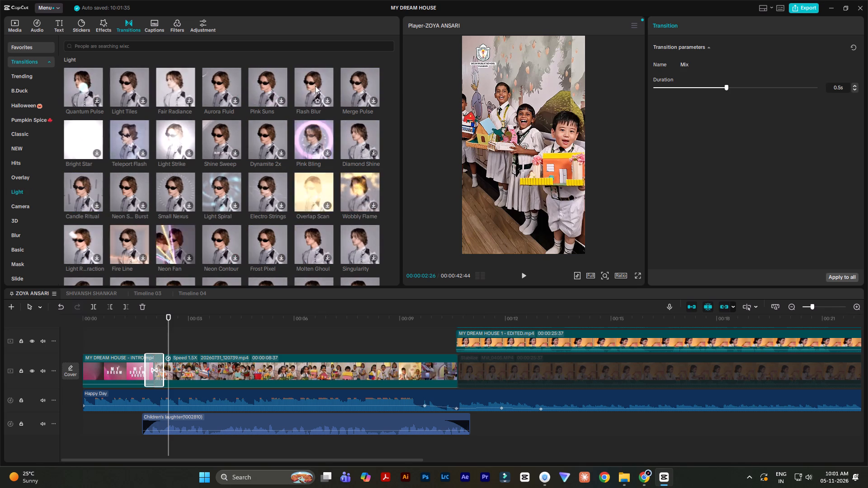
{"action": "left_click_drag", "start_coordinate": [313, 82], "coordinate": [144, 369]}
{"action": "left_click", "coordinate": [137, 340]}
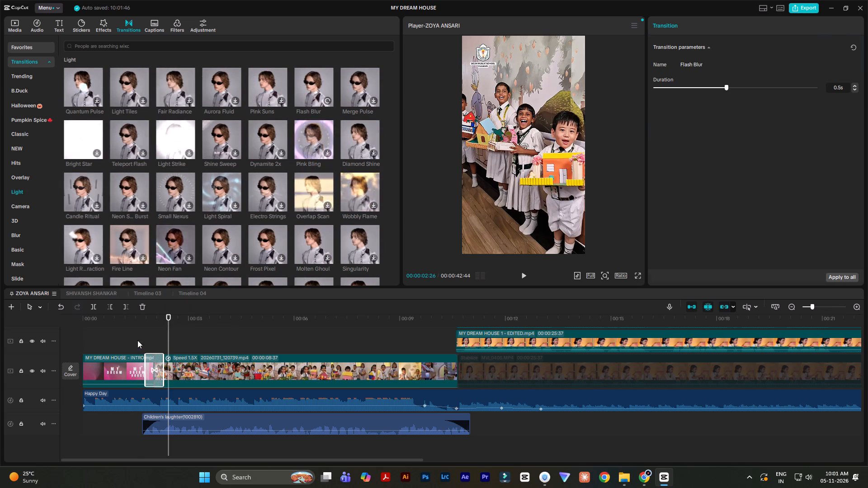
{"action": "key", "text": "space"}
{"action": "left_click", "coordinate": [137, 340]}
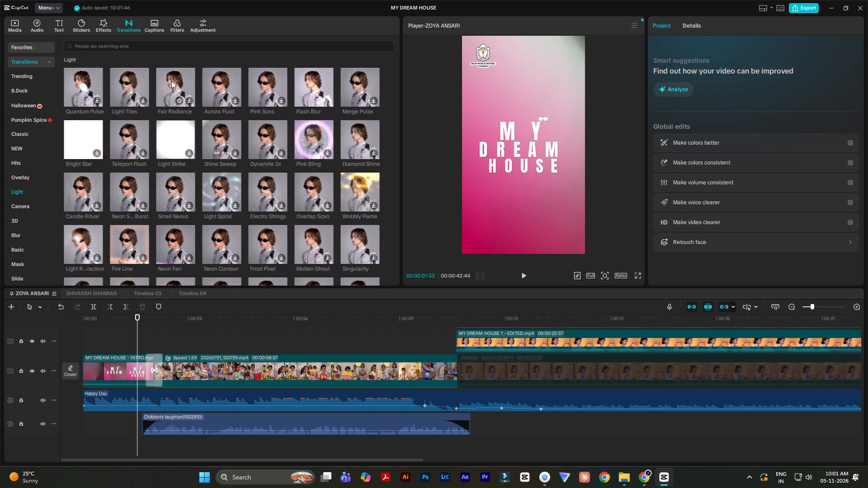
Replace the transition between the intro and the group footage with White Flash from the Classic category and preview it.
{"action": "scroll", "coordinate": [174, 113], "scroll_direction": "down", "scroll_amount": 1}
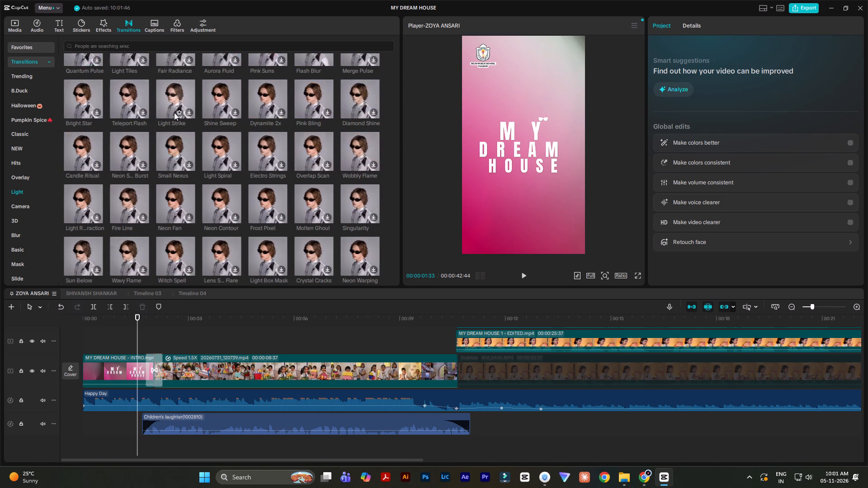
{"action": "scroll", "coordinate": [174, 113], "scroll_direction": "down", "scroll_amount": 2}
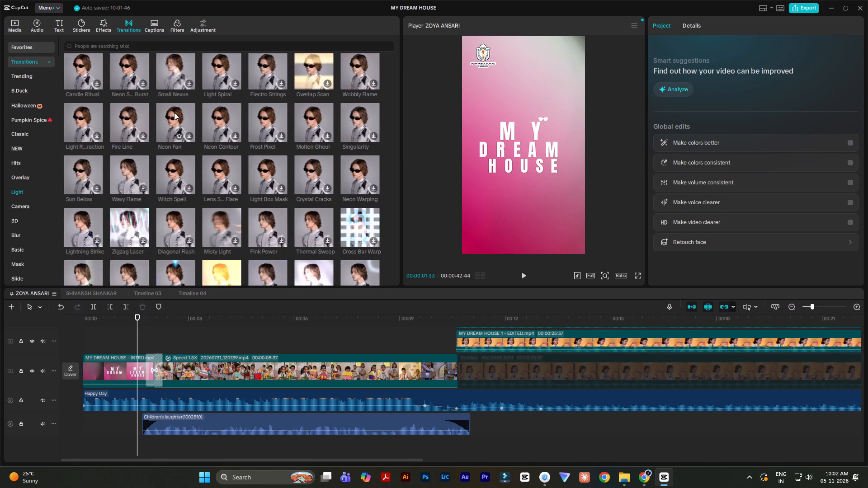
{"action": "scroll", "coordinate": [174, 113], "scroll_direction": "down", "scroll_amount": 1}
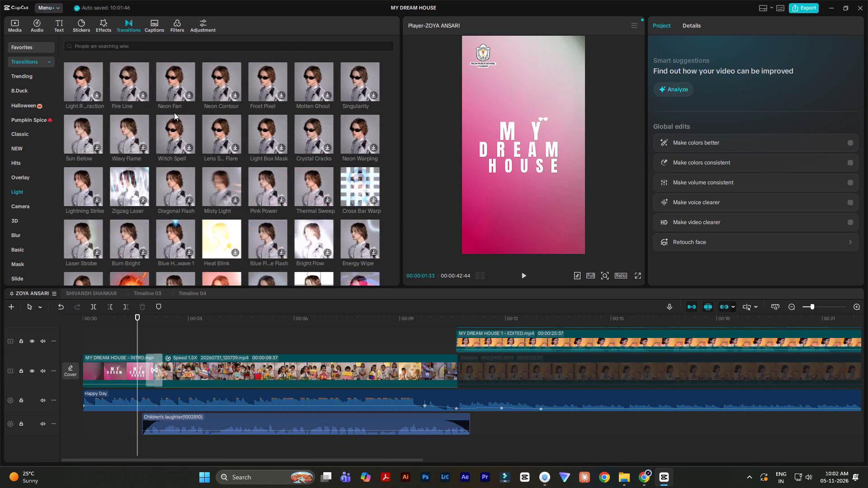
{"action": "scroll", "coordinate": [174, 113], "scroll_direction": "up", "scroll_amount": 7}
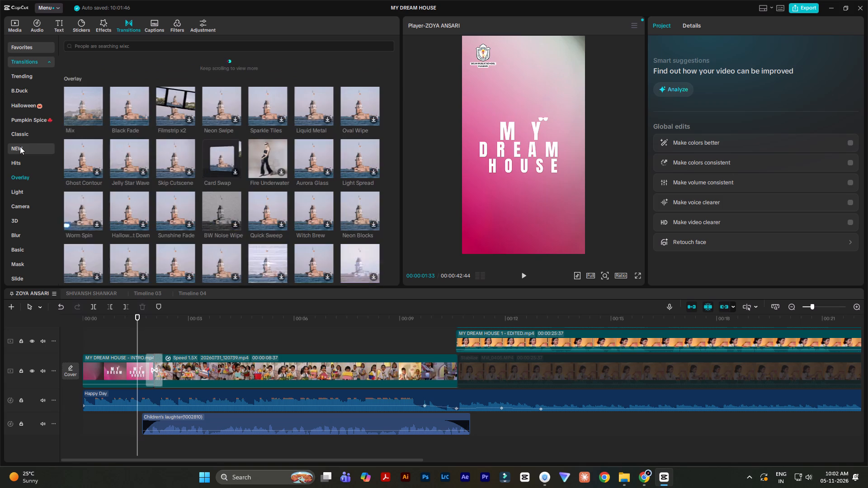
{"action": "left_click", "coordinate": [23, 138]}
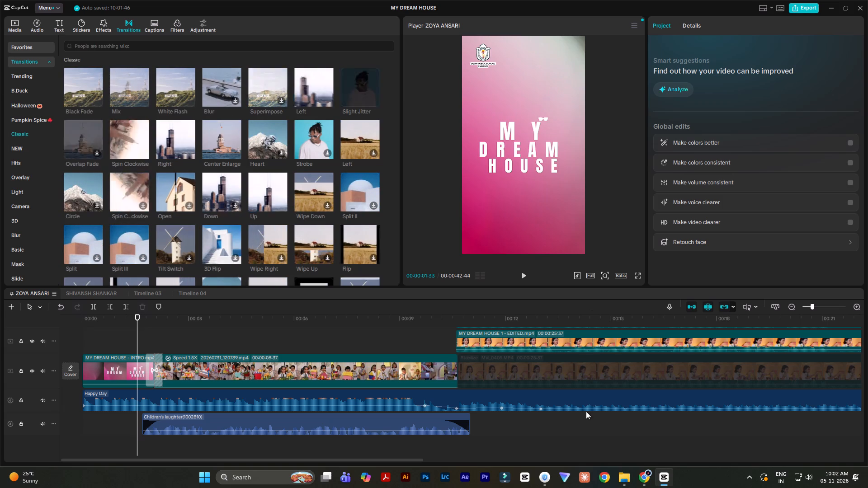
{"action": "left_click", "coordinate": [539, 477]}
{"action": "left_click", "coordinate": [539, 477]}
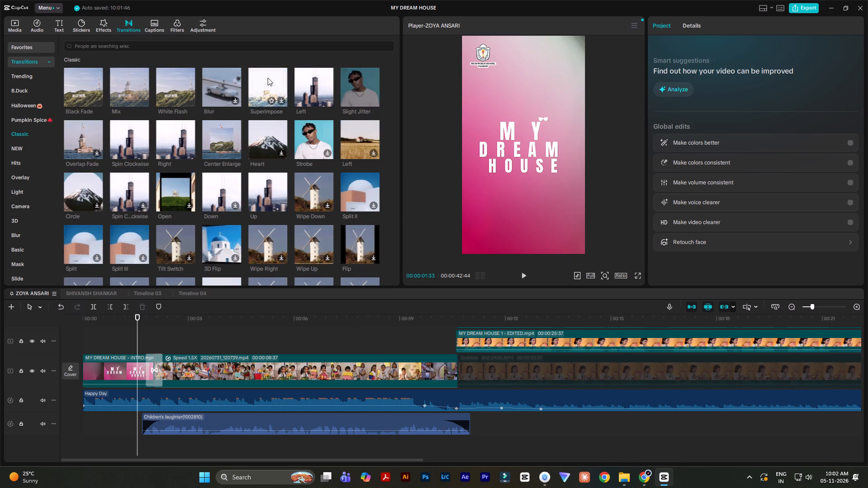
{"action": "left_click_drag", "start_coordinate": [177, 80], "coordinate": [147, 371]}
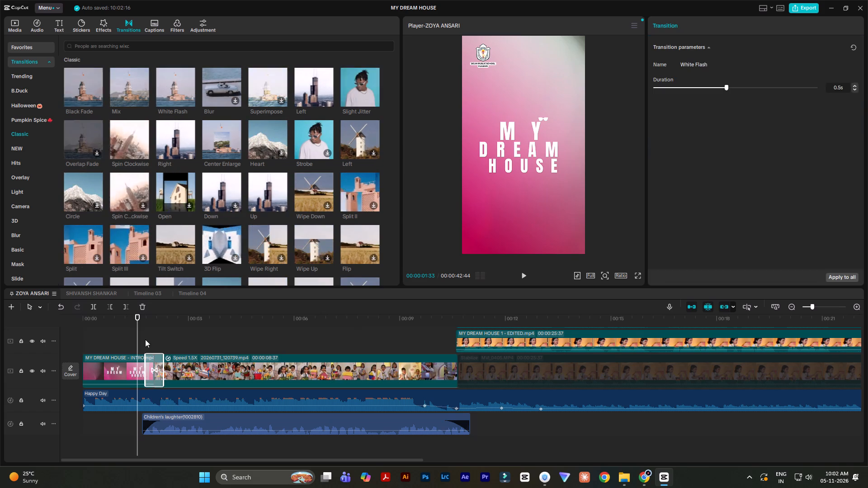
{"action": "left_click", "coordinate": [145, 339]}
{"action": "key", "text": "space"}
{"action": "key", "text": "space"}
{"action": "left_click", "coordinate": [142, 343]}
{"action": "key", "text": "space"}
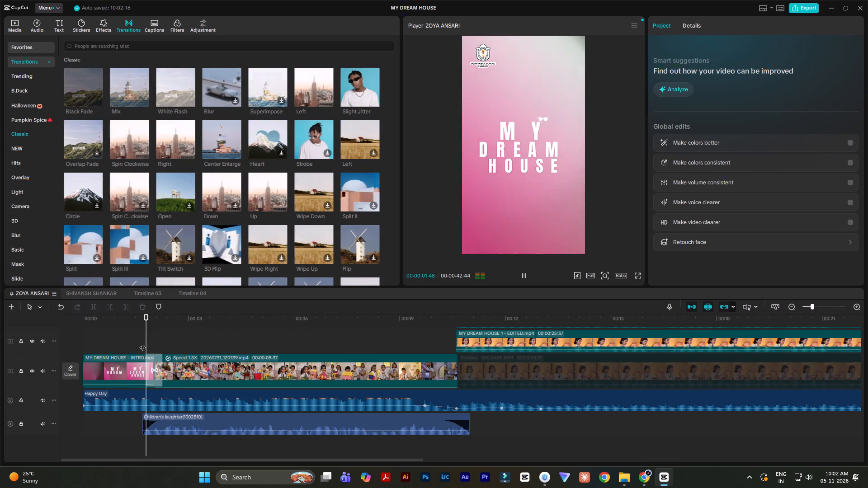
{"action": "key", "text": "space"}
Pull the start of the reel logo clip back to the very beginning of the timeline.
{"action": "left_click", "coordinate": [94, 334]}
{"action": "left_click_drag", "start_coordinate": [94, 331], "coordinate": [13, 342]}
{"action": "scroll", "coordinate": [102, 342], "scroll_direction": "down", "scroll_amount": 6, "text": "ctrl"}
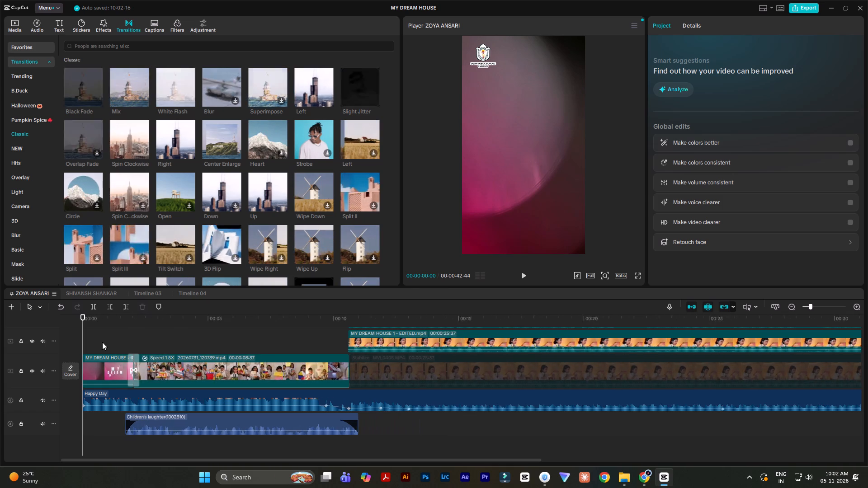
{"action": "scroll", "coordinate": [102, 342], "scroll_direction": "down", "scroll_amount": 6, "text": "ctrl"}
{"action": "scroll", "coordinate": [102, 342], "scroll_direction": "up", "scroll_amount": 3}
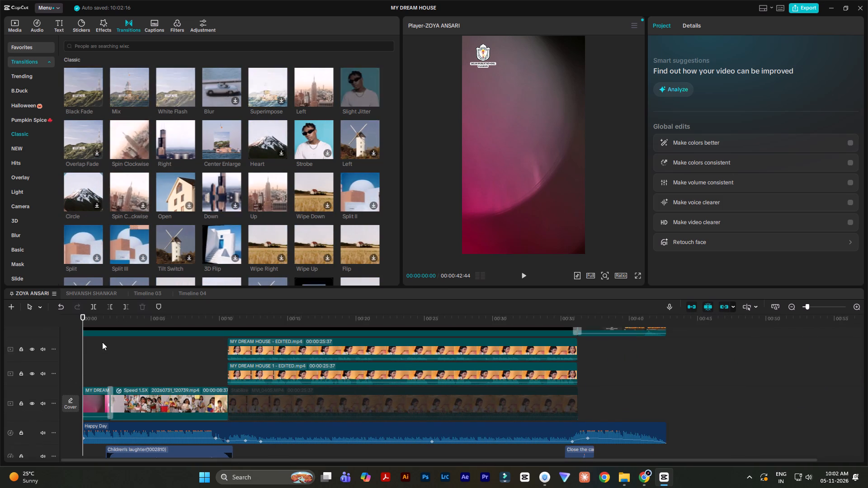
{"action": "scroll", "coordinate": [102, 342], "scroll_direction": "up", "scroll_amount": 9}
{"action": "scroll", "coordinate": [102, 342], "scroll_direction": "down", "scroll_amount": 6}
{"action": "scroll", "coordinate": [102, 342], "scroll_direction": "up", "scroll_amount": 5, "text": "ctrl"}
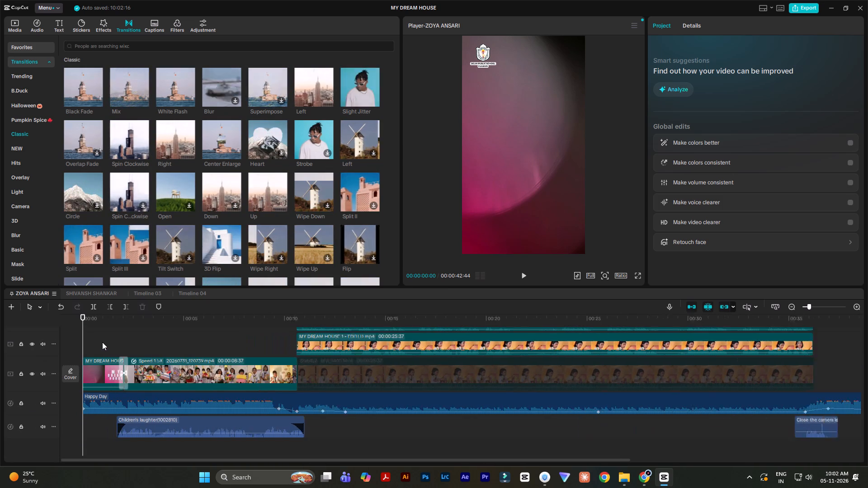
{"action": "scroll", "coordinate": [102, 342], "scroll_direction": "up", "scroll_amount": 6, "text": "alt"}
{"action": "scroll", "coordinate": [102, 342], "scroll_direction": "up", "scroll_amount": 9}
{"action": "scroll", "coordinate": [102, 342], "scroll_direction": "up", "scroll_amount": 6, "text": "ctrl"}
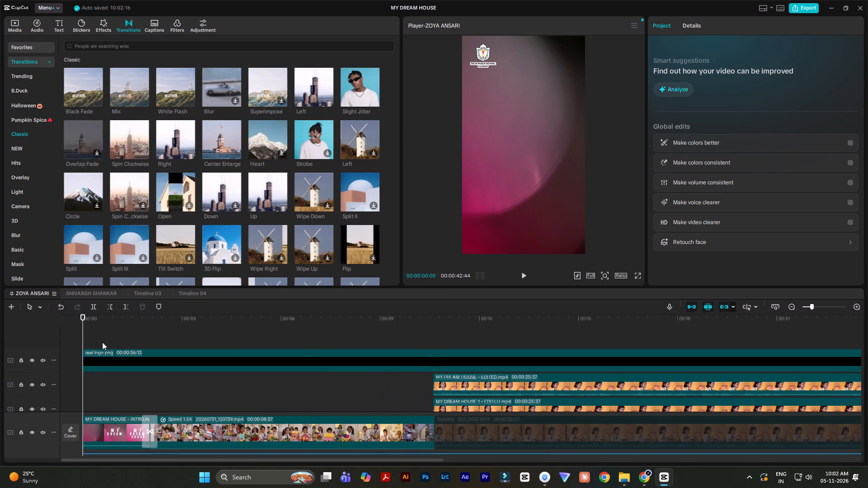
{"action": "scroll", "coordinate": [102, 342], "scroll_direction": "up", "scroll_amount": 5, "text": "ctrl"}
{"action": "left_click", "coordinate": [103, 354]}
{"action": "left_click_drag", "start_coordinate": [82, 350], "coordinate": [61, 353]}
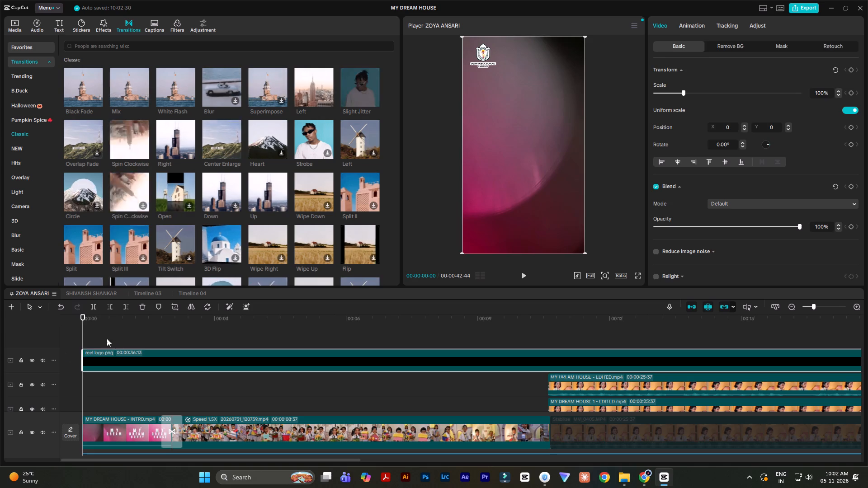
Play the reel from the start and spot-check the title transition, the start of the student's speech and the change to the outro.
{"action": "left_click", "coordinate": [107, 338]}
{"action": "left_click_drag", "start_coordinate": [107, 338], "coordinate": [21, 344]}
{"action": "scroll", "coordinate": [182, 360], "scroll_direction": "down", "scroll_amount": 16, "text": "ctrl"}
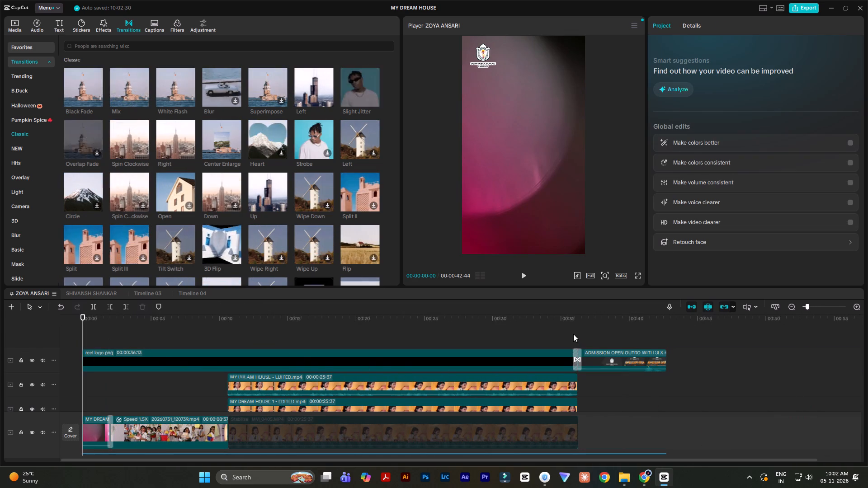
{"action": "left_click", "coordinate": [571, 334]}
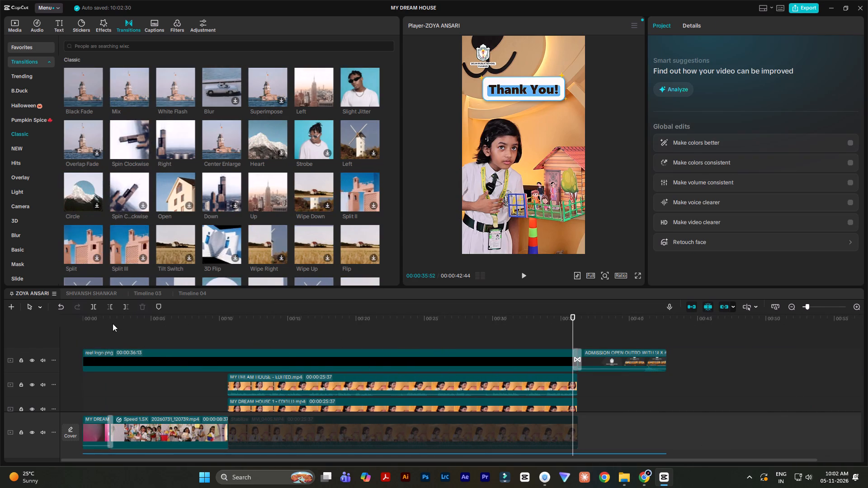
{"action": "left_click_drag", "start_coordinate": [105, 319], "coordinate": [28, 329]}
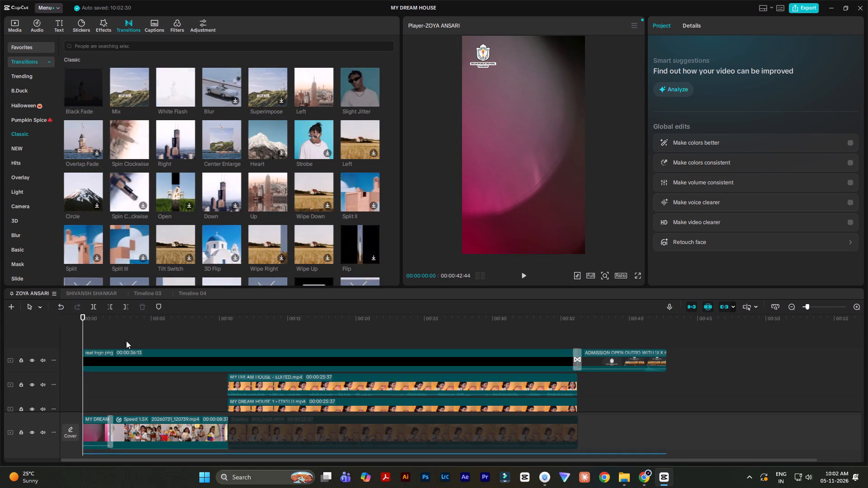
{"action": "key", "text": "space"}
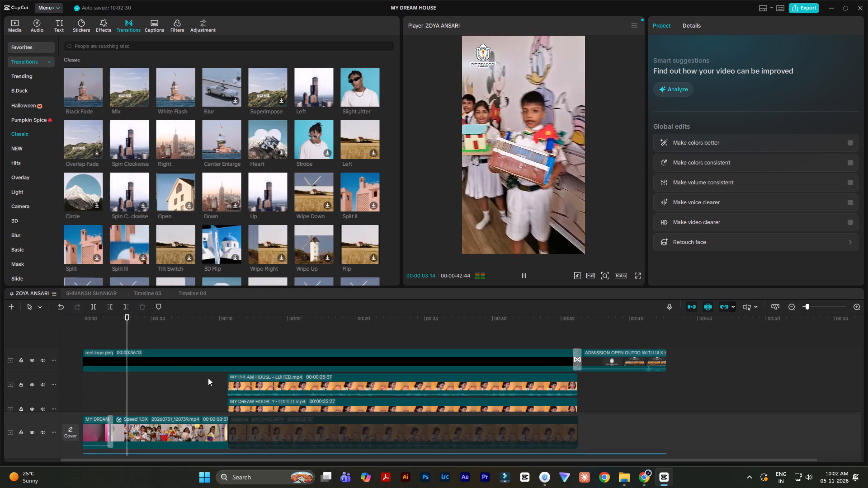
{"action": "left_click", "coordinate": [212, 384]}
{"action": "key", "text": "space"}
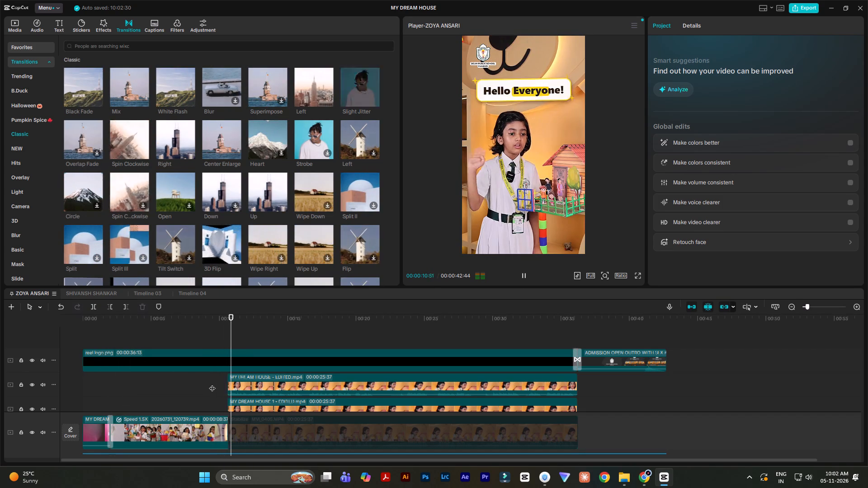
{"action": "left_click", "coordinate": [576, 334]}
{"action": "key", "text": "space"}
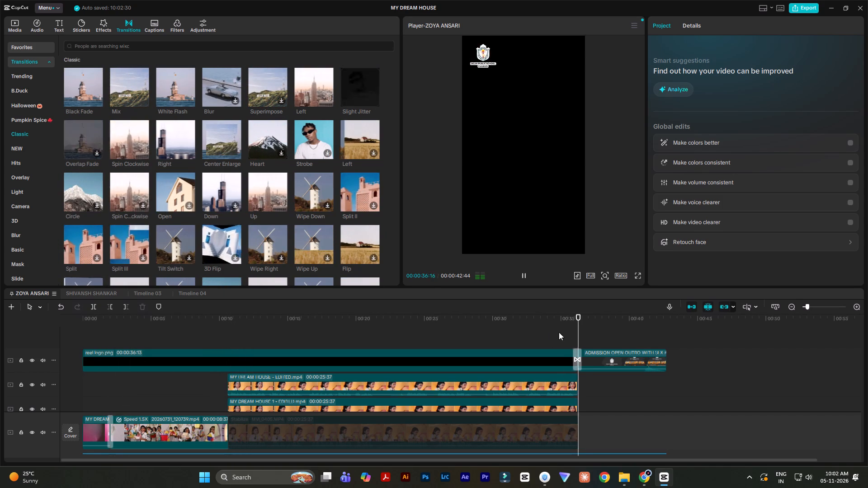
{"action": "left_click", "coordinate": [559, 332]}
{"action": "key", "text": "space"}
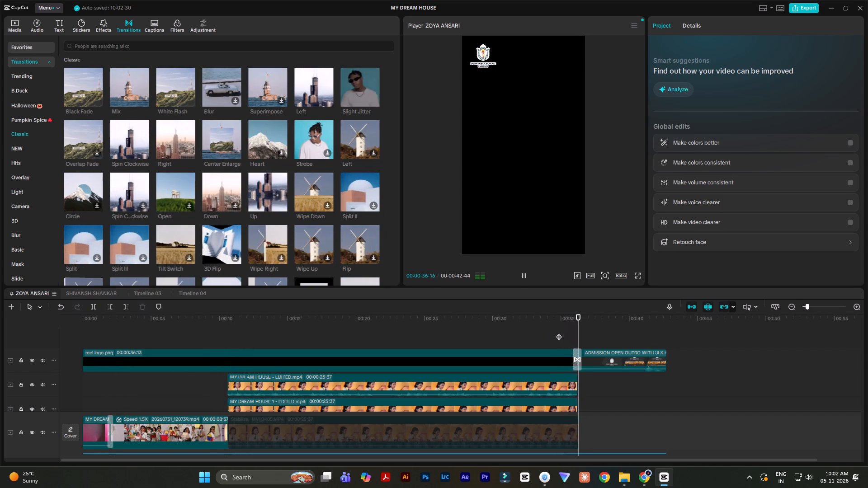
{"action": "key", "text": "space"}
Replace the transition between the reel logo clip and the admission outro with White Flash from the Classic category and preview it.
{"action": "left_click", "coordinate": [575, 354]}
{"action": "key", "text": "BackSpace"}
{"action": "scroll", "coordinate": [575, 354], "scroll_direction": "down", "scroll_amount": 8}
{"action": "scroll", "coordinate": [575, 353], "scroll_direction": "up", "scroll_amount": 6}
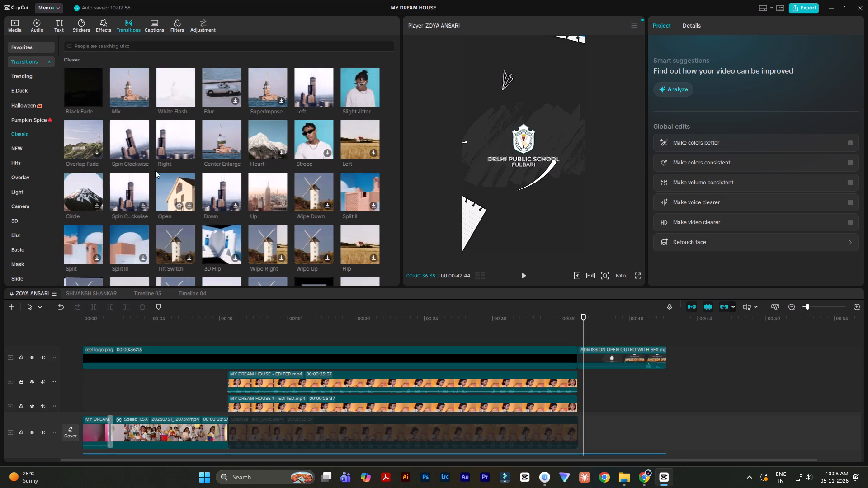
{"action": "left_click_drag", "start_coordinate": [170, 84], "coordinate": [574, 353]}
{"action": "left_click", "coordinate": [572, 334]}
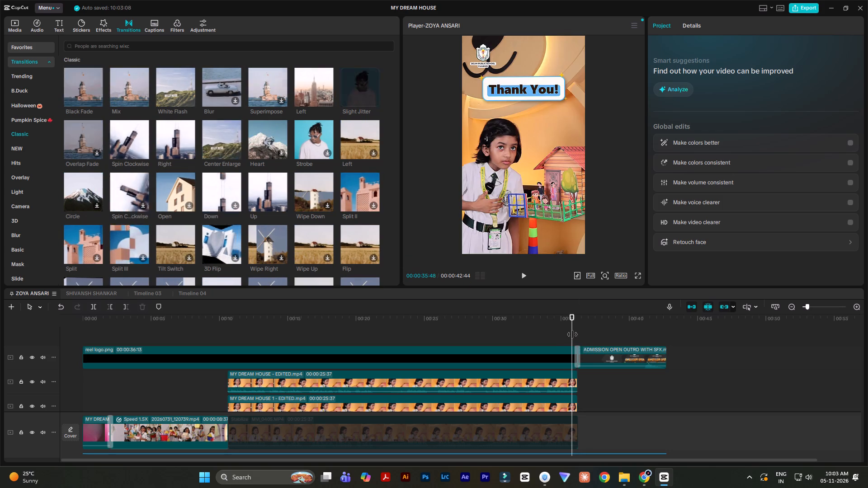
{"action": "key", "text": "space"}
{"action": "left_click", "coordinate": [568, 334]}
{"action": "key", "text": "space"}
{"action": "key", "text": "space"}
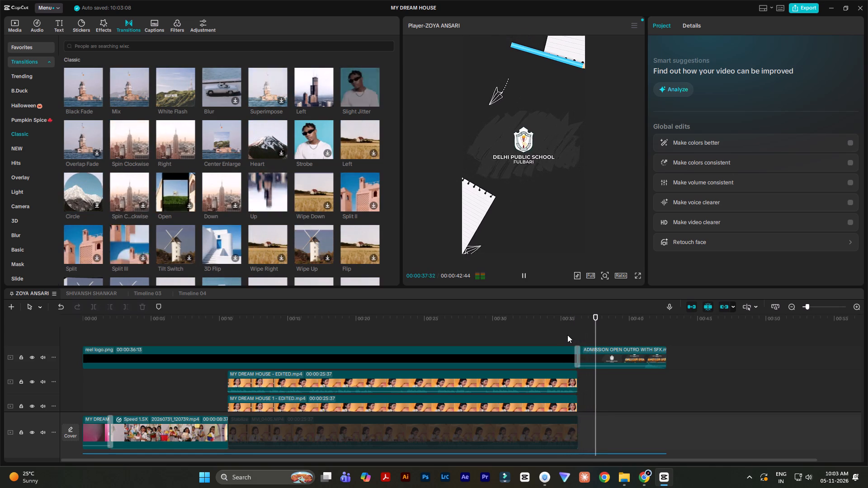
Watch the outro through to the end and look over the lower video and audio tracks of the whole timeline.
{"action": "scroll", "coordinate": [576, 335], "scroll_direction": "down", "scroll_amount": 4, "text": "ctrl"}
{"action": "scroll", "coordinate": [576, 335], "scroll_direction": "down", "scroll_amount": 4}
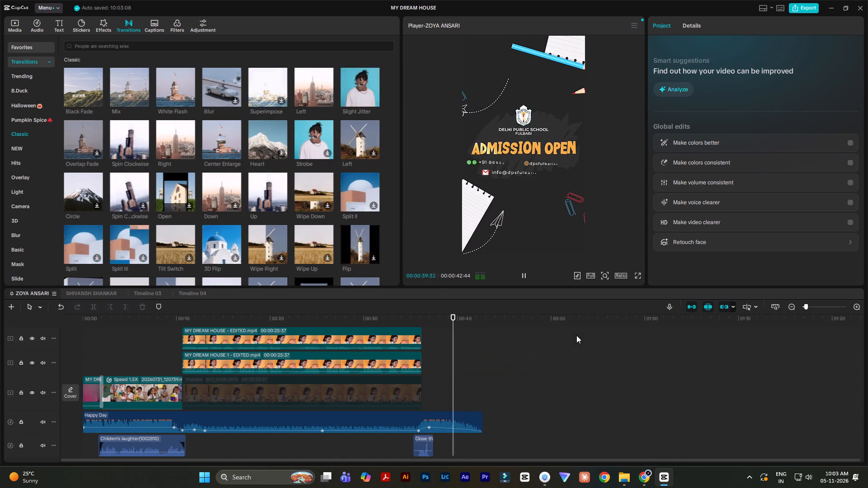
{"action": "scroll", "coordinate": [576, 335], "scroll_direction": "down", "scroll_amount": 3}
{"action": "scroll", "coordinate": [539, 353], "scroll_direction": "up", "scroll_amount": 2}
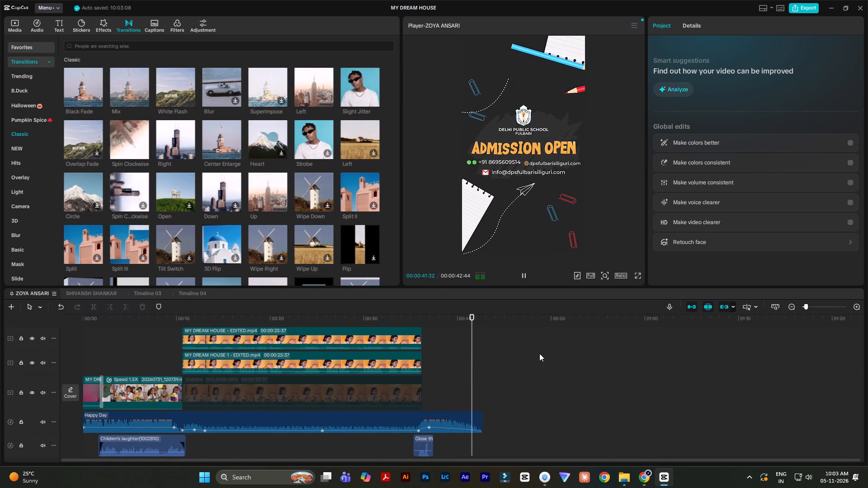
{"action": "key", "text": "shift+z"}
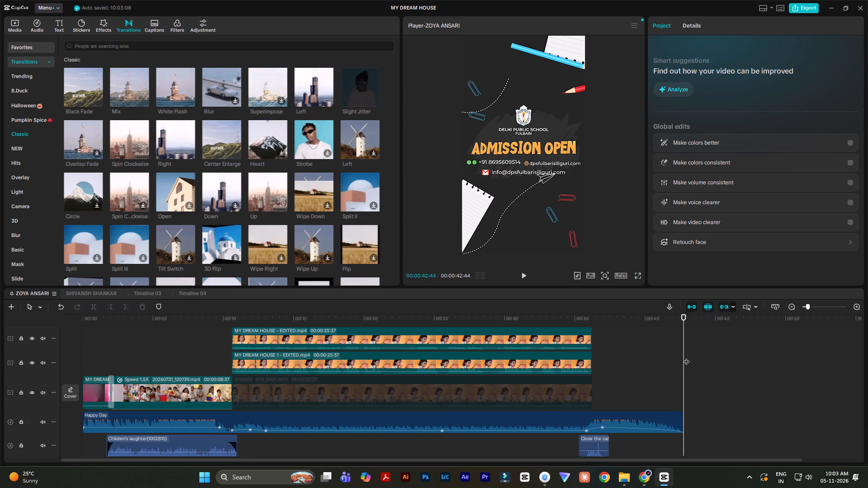
{"action": "scroll", "coordinate": [686, 357], "scroll_direction": "up", "scroll_amount": 10}
{"action": "scroll", "coordinate": [686, 357], "scroll_direction": "down", "scroll_amount": 12}
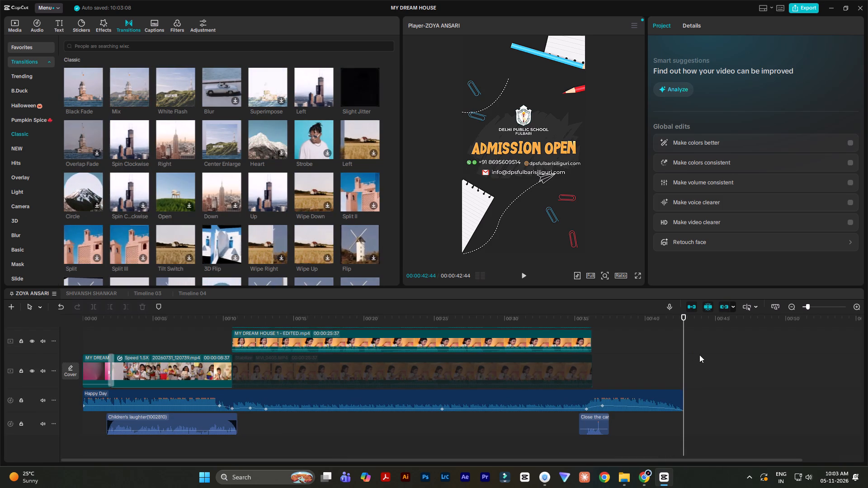
Export the timeline as a 1080P mp4 named MY DREAM HOUSE(01), and close the export window once it is saved.
{"action": "left_click", "coordinate": [799, 8]}
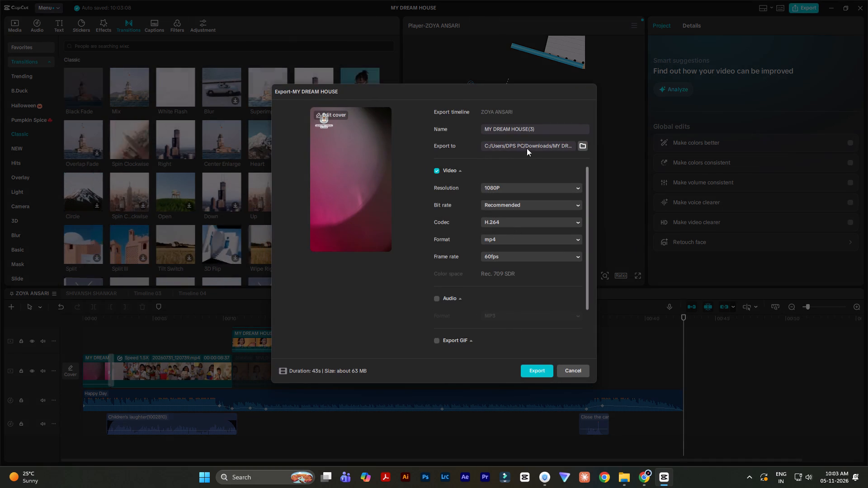
{"action": "left_click", "coordinate": [532, 128]}
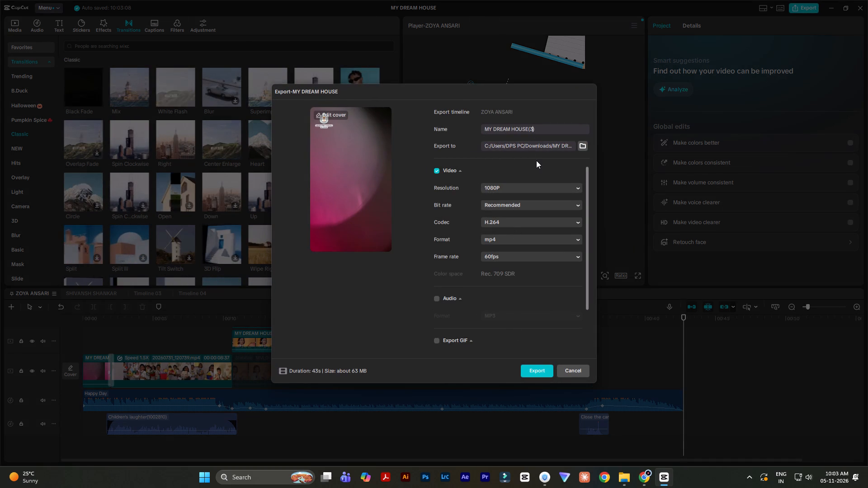
{"action": "key", "text": "BackSpace"}
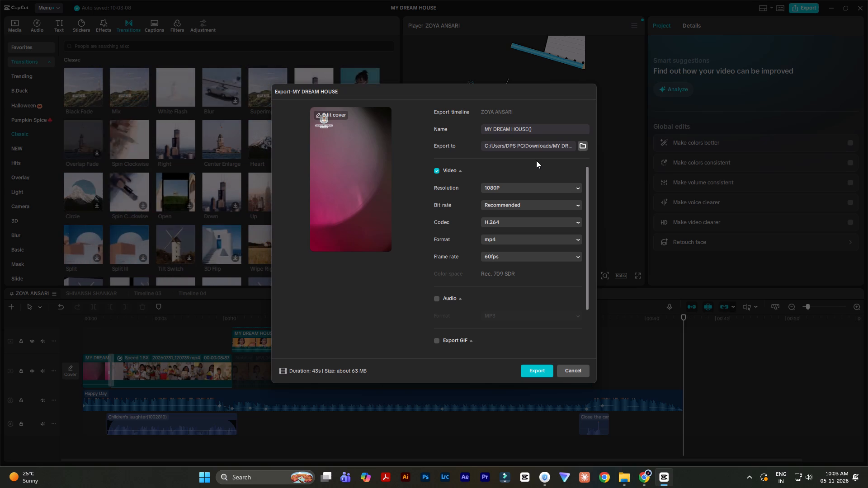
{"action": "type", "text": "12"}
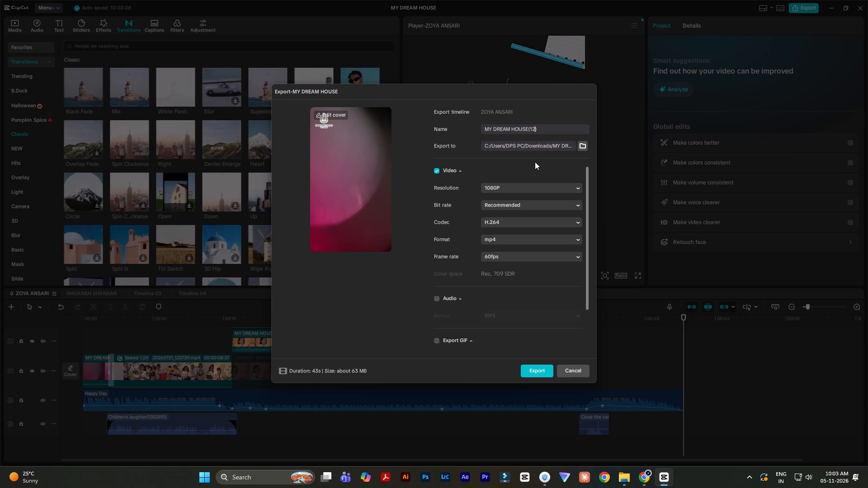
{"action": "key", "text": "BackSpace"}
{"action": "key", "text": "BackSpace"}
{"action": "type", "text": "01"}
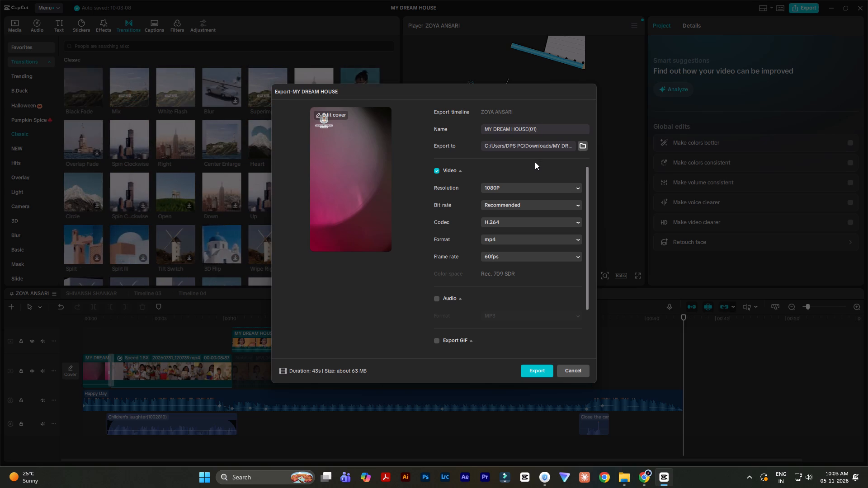
{"action": "left_click", "coordinate": [540, 370]}
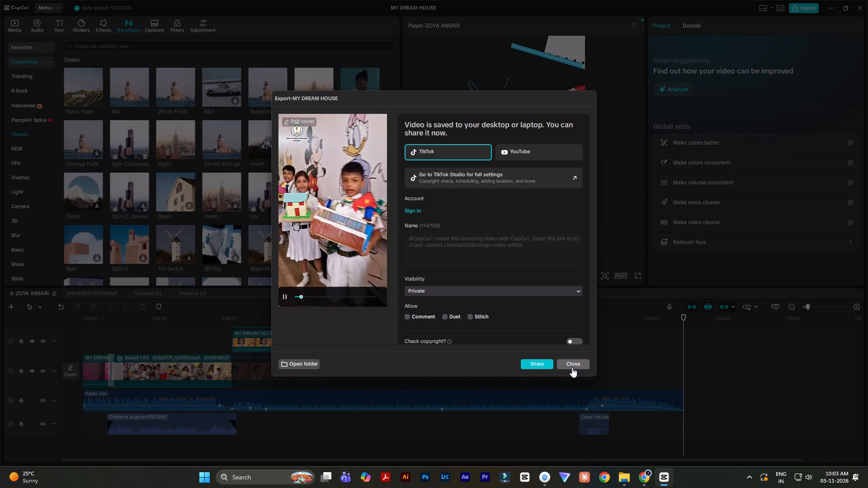
{"action": "left_click", "coordinate": [572, 367]}
{"action": "left_click", "coordinate": [553, 445]}
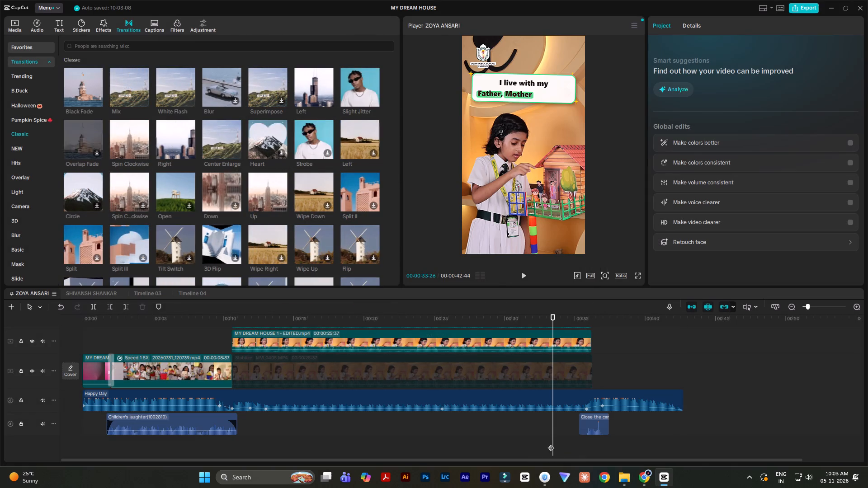
Switch to Urban VPN and disconnect the Ukraine connection.
{"action": "left_click", "coordinate": [638, 479]}
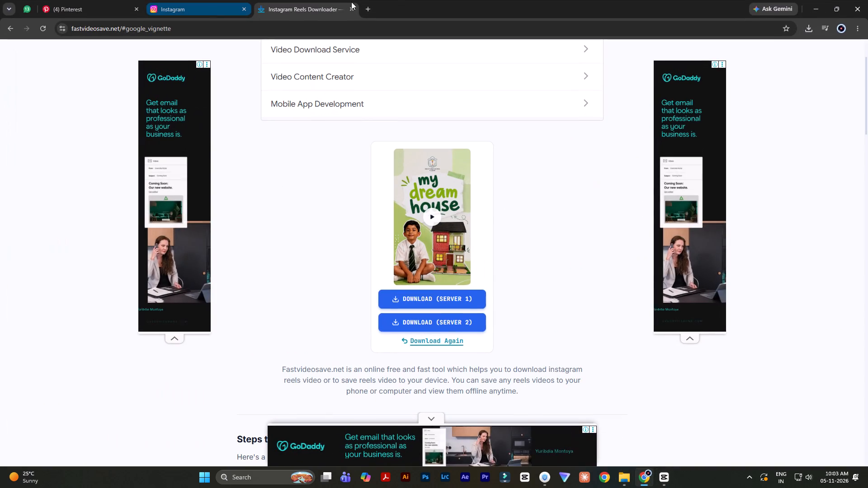
{"action": "left_click", "coordinate": [547, 478]}
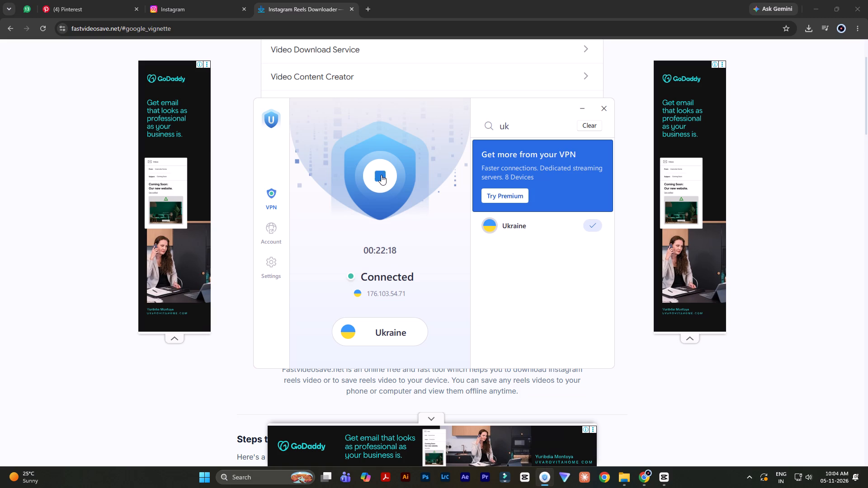
{"action": "left_click", "coordinate": [381, 175]}
In a new Chrome tab, search Google for "meta data remover" and open the Metadata2Go Metadata Remover page.
{"action": "left_click", "coordinate": [365, 9]}
{"action": "left_click", "coordinate": [331, 178]}
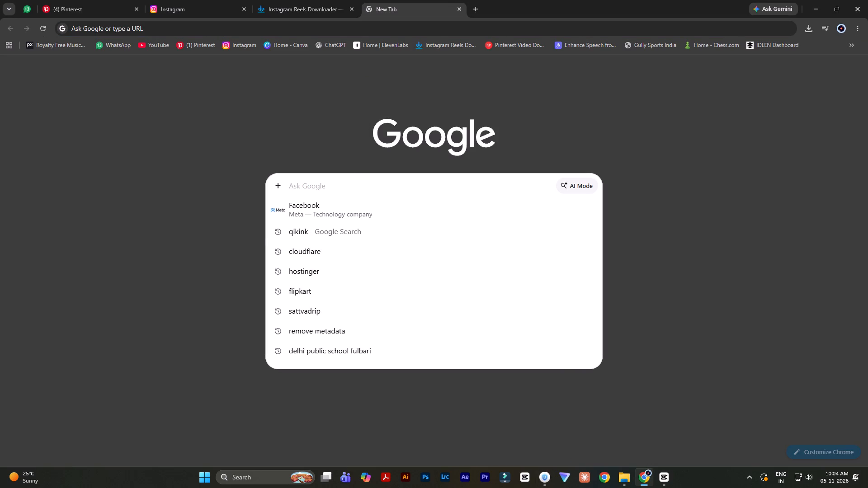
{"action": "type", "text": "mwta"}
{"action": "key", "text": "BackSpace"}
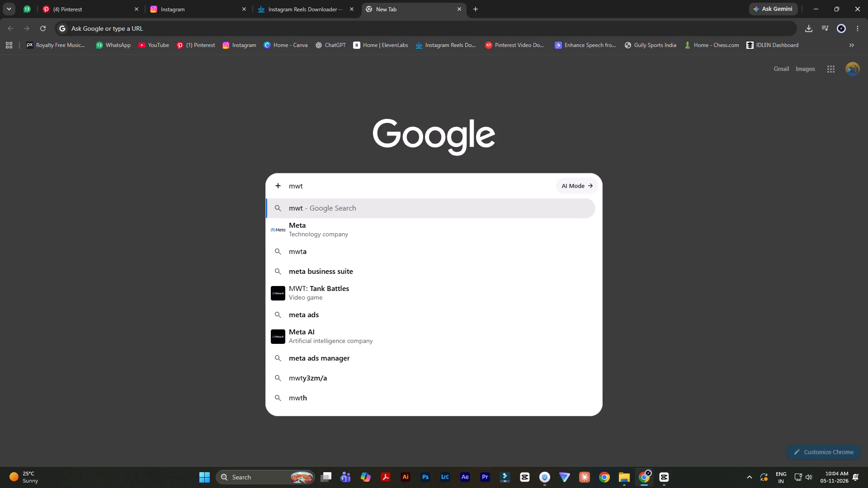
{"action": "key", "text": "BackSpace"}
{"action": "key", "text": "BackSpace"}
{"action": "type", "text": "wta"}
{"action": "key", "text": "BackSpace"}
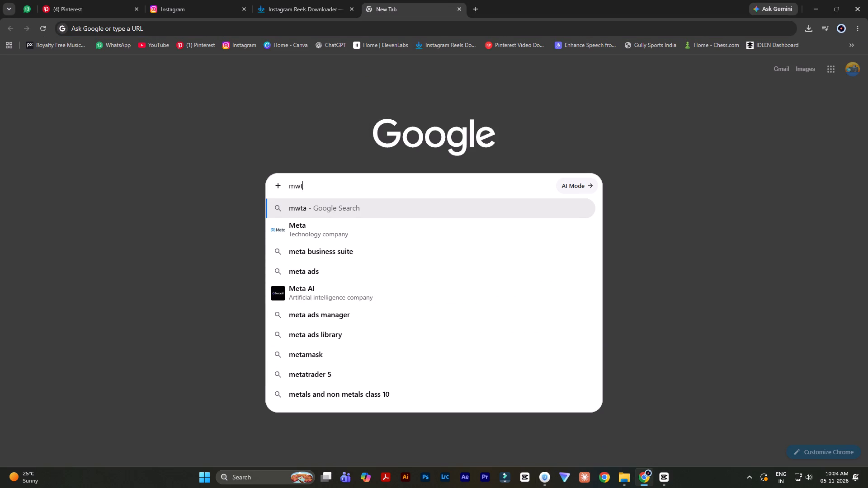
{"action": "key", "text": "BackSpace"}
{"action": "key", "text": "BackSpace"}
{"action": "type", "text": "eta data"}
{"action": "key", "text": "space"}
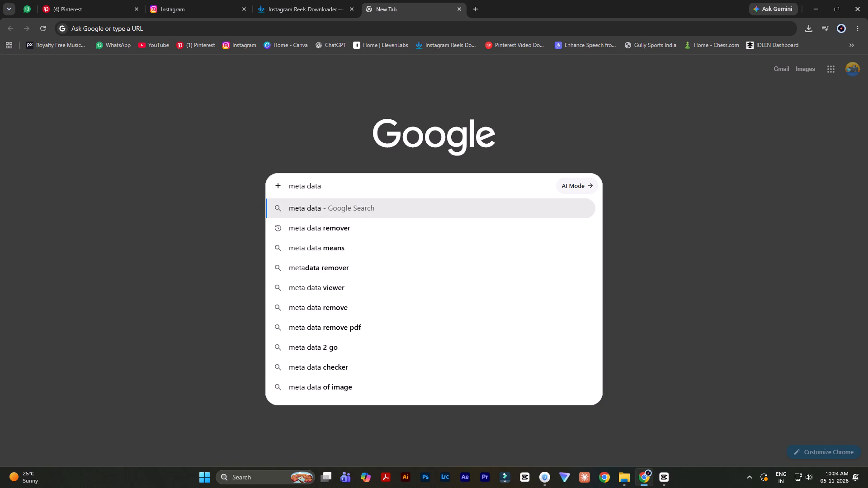
{"action": "left_click", "coordinate": [328, 228]}
{"action": "left_click", "coordinate": [253, 143]}
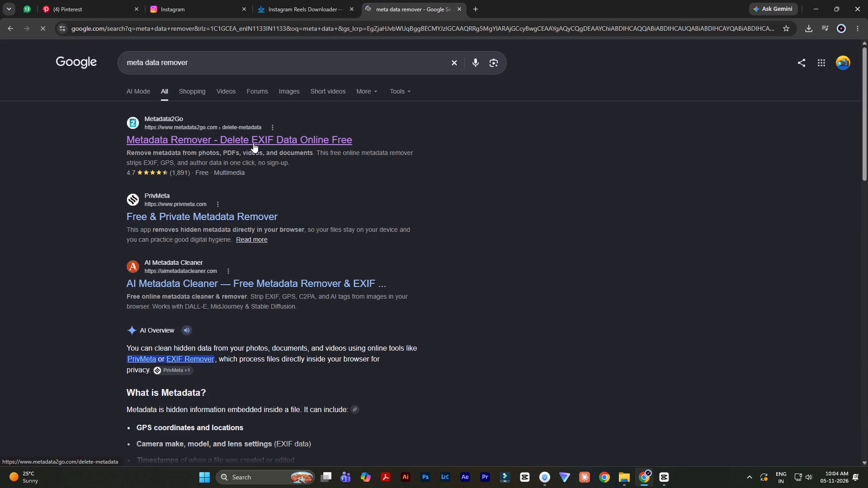
Upload MY DREAM HOUSE(01) from the Downloads folder and start the metadata removal.
{"action": "left_click", "coordinate": [403, 249]}
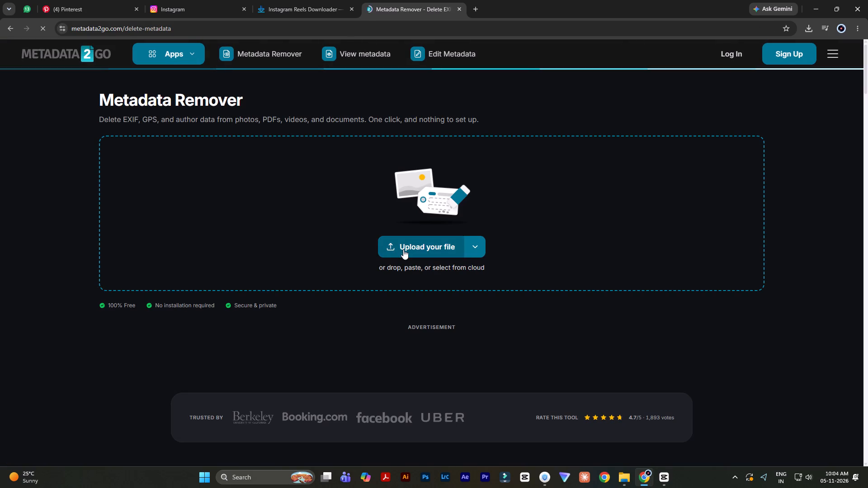
{"action": "scroll", "coordinate": [156, 149], "scroll_direction": "up", "scroll_amount": 5}
{"action": "left_click", "coordinate": [130, 108]}
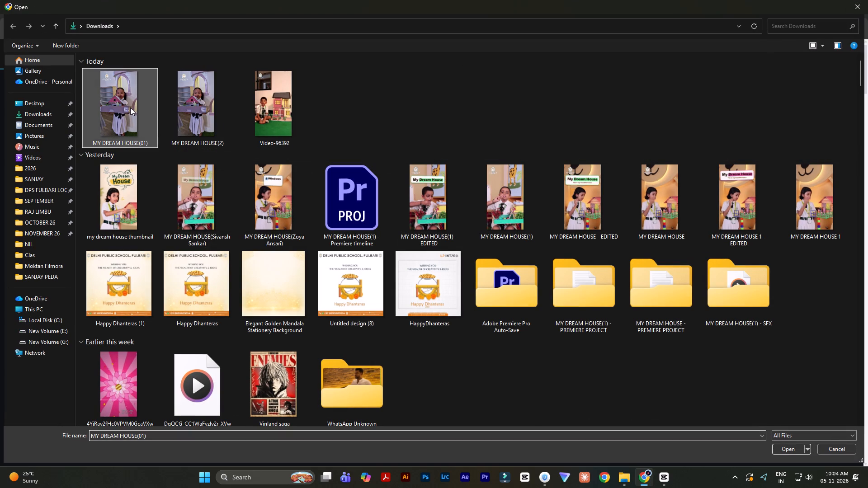
{"action": "left_click", "coordinate": [787, 451]}
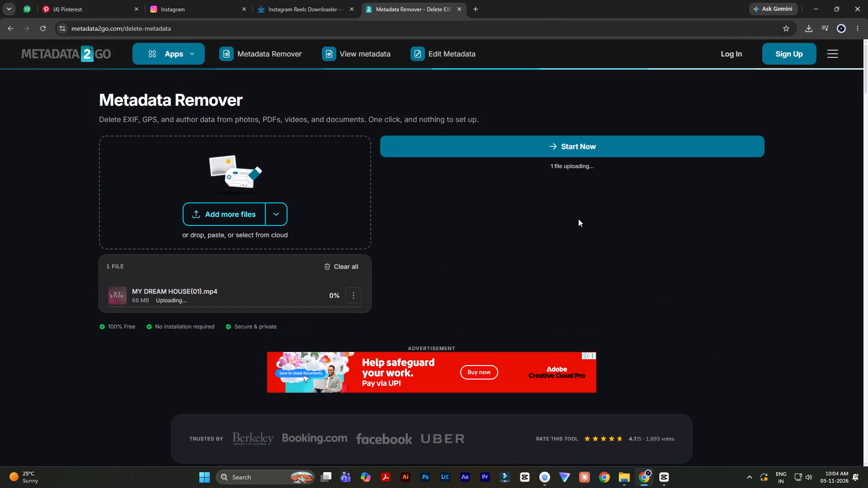
{"action": "left_click", "coordinate": [561, 149]}
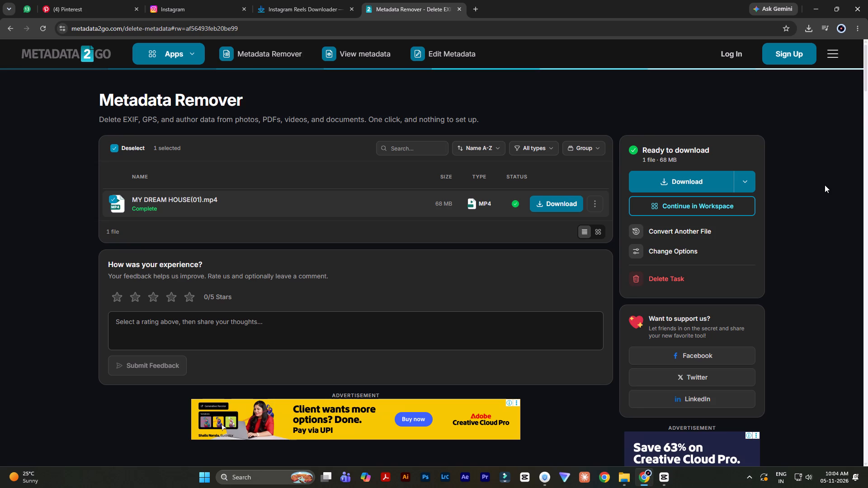
Download the cleaned video and save it to the Downloads folder under the suggested name.
{"action": "left_click", "coordinate": [671, 179]}
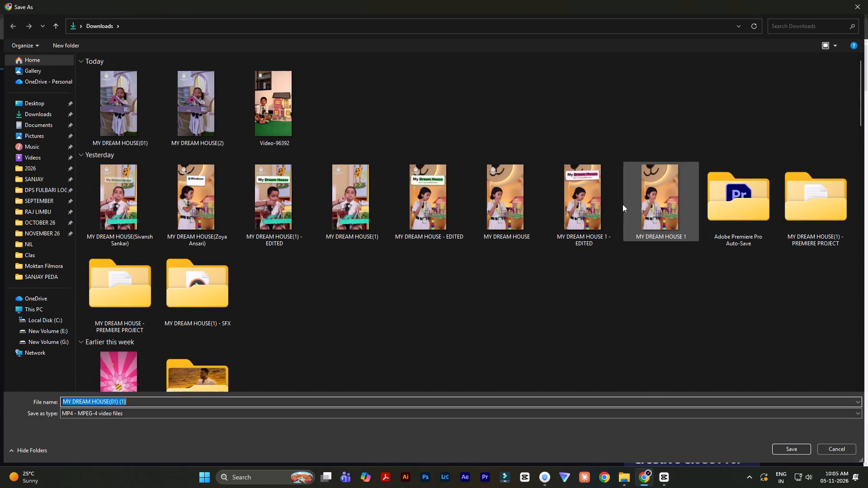
{"action": "left_click", "coordinate": [784, 450]}
Switch to the Downloads folder in File Explorer and refresh its contents for the newly saved video.
{"action": "left_click", "coordinate": [633, 480]}
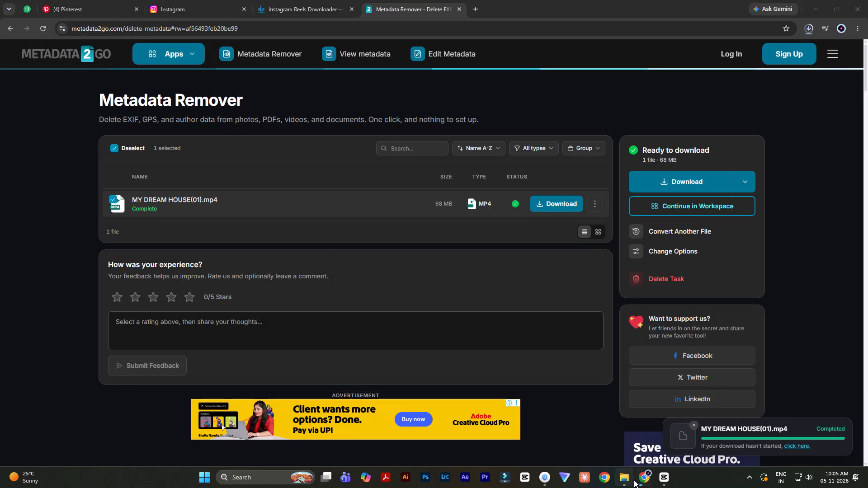
{"action": "left_click", "coordinate": [57, 5]}
{"action": "scroll", "coordinate": [143, 139], "scroll_direction": "up", "scroll_amount": 5}
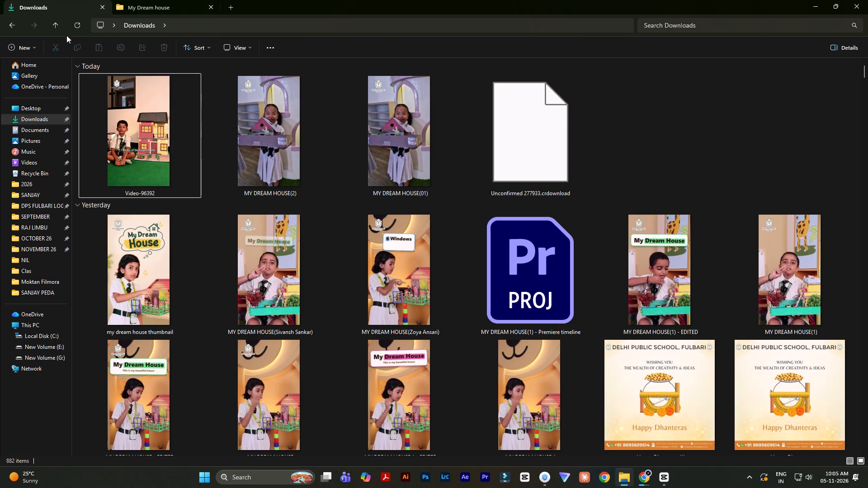
{"action": "double_click", "coordinate": [74, 23]}
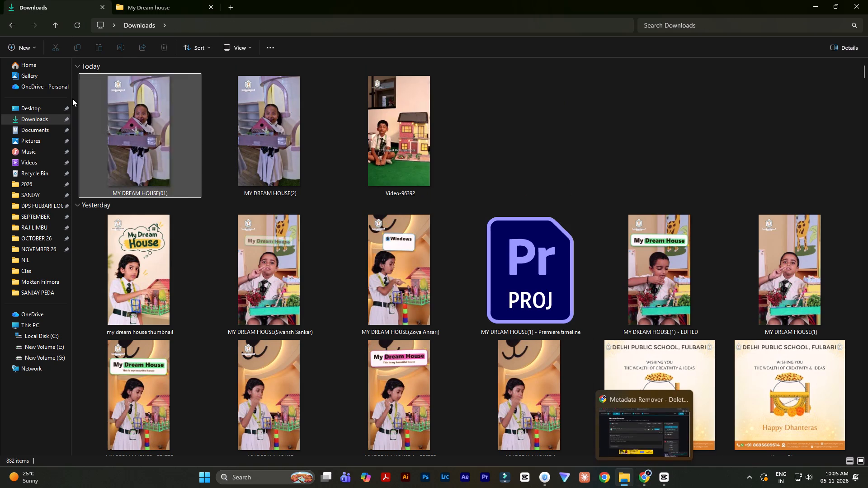
{"action": "double_click", "coordinate": [81, 21]}
Play MY DREAM HOUSE(01) (1) from Downloads, skim through it to the school end card, and close the player.
{"action": "double_click", "coordinate": [141, 141]}
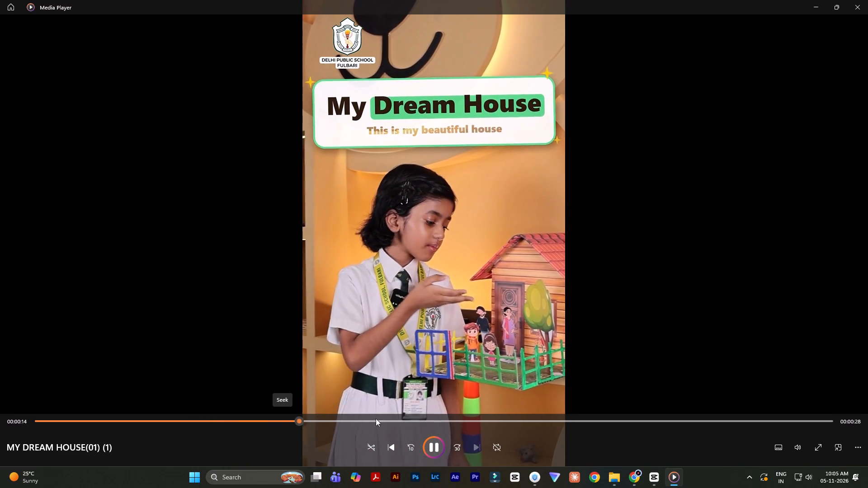
{"action": "left_click", "coordinate": [377, 419]}
{"action": "left_click", "coordinate": [415, 419]}
{"action": "left_click", "coordinate": [458, 416]}
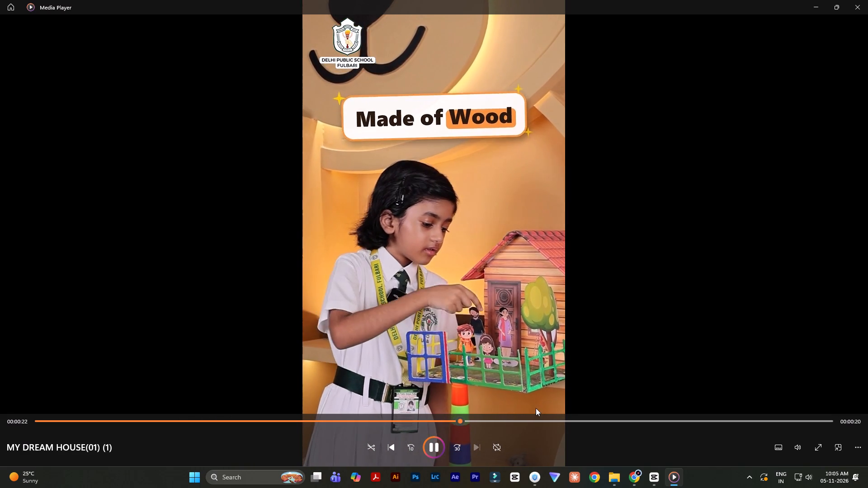
{"action": "left_click", "coordinate": [516, 419]}
{"action": "left_click", "coordinate": [560, 417]}
{"action": "left_click_drag", "start_coordinate": [608, 416], "coordinate": [614, 416]}
{"action": "left_click", "coordinate": [666, 411]}
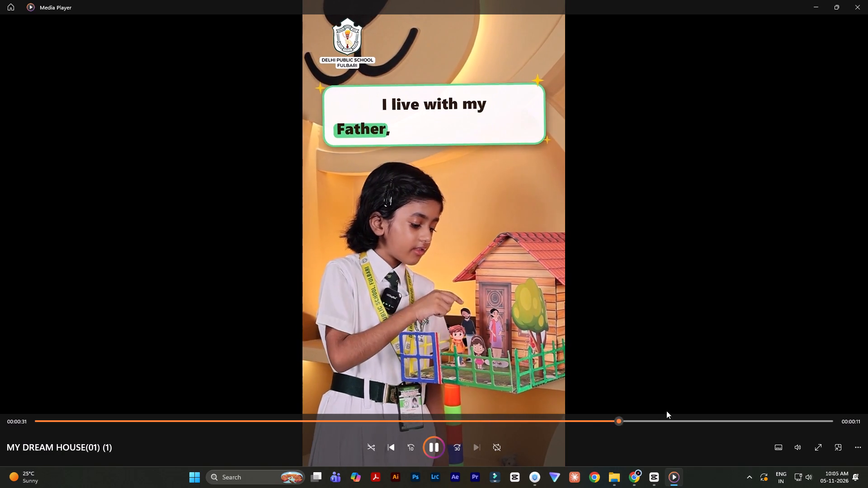
{"action": "left_click", "coordinate": [696, 419]}
{"action": "left_click_drag", "start_coordinate": [739, 419], "coordinate": [750, 419]}
{"action": "left_click", "coordinate": [737, 423]}
{"action": "left_click", "coordinate": [719, 422]}
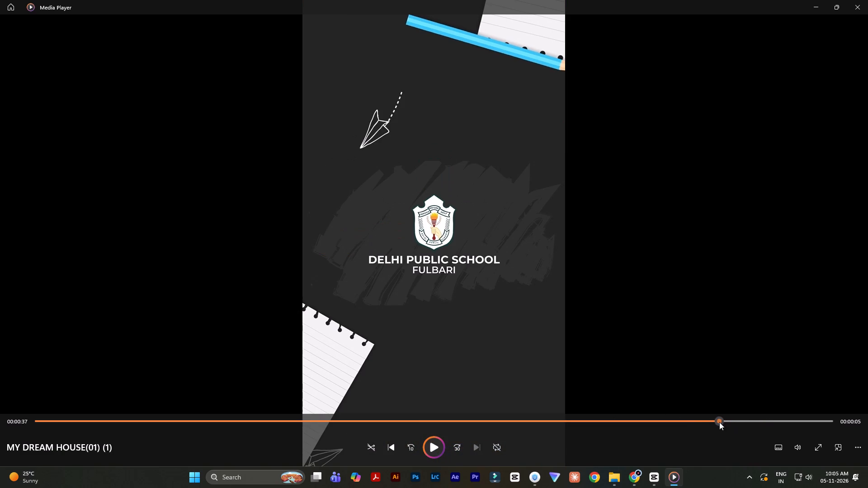
{"action": "left_click", "coordinate": [702, 421]}
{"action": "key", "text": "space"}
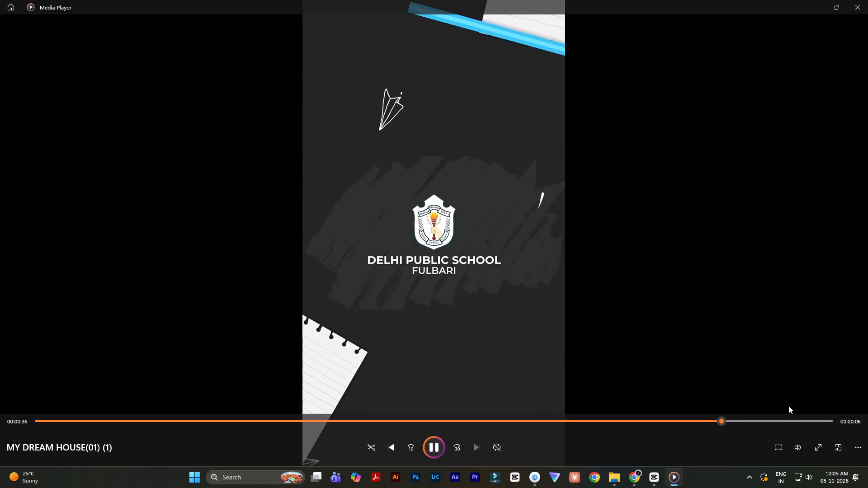
{"action": "left_click", "coordinate": [787, 417]}
{"action": "left_click", "coordinate": [810, 421]}
{"action": "left_click", "coordinate": [866, 8]}
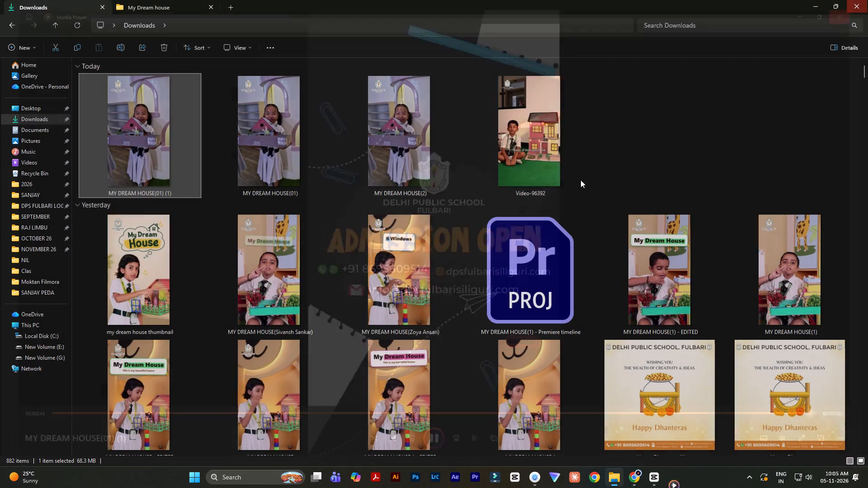
Copy MY DREAM HOUSE(01) (1) from Downloads into the NOVEM 26 folder inside the shared network folder 2026.
{"action": "scroll", "coordinate": [154, 143], "scroll_direction": "up", "scroll_amount": 5}
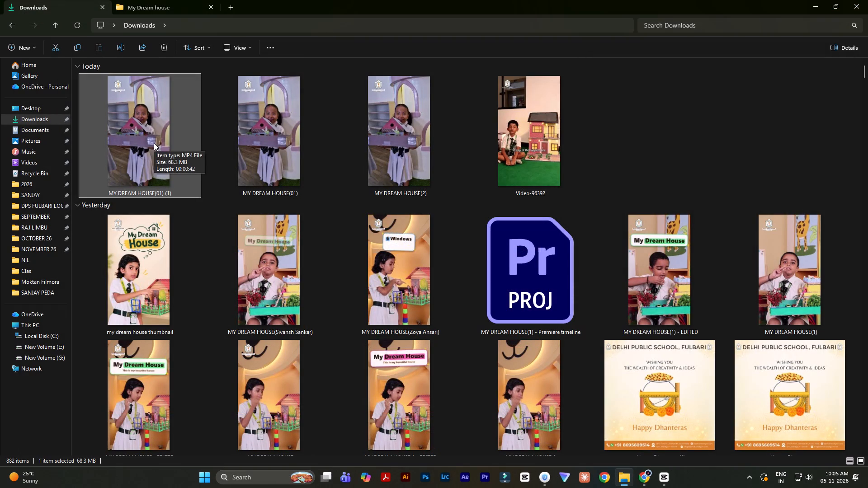
{"action": "key", "text": "ctrl+c"}
{"action": "key", "text": "ctrl+c"}
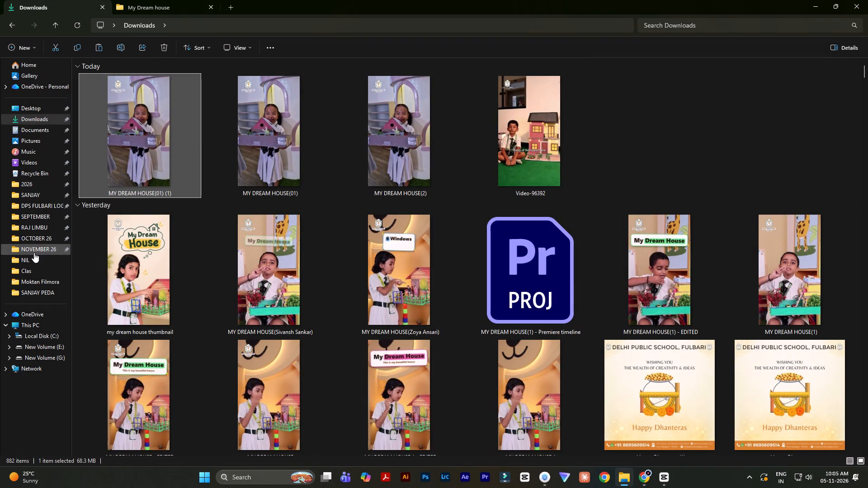
{"action": "left_click", "coordinate": [38, 178]}
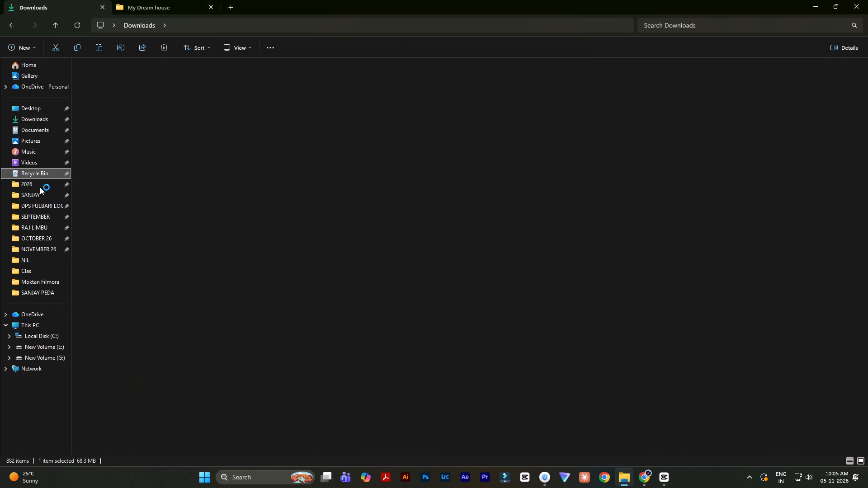
{"action": "left_click", "coordinate": [40, 187]}
{"action": "left_click", "coordinate": [238, 264]}
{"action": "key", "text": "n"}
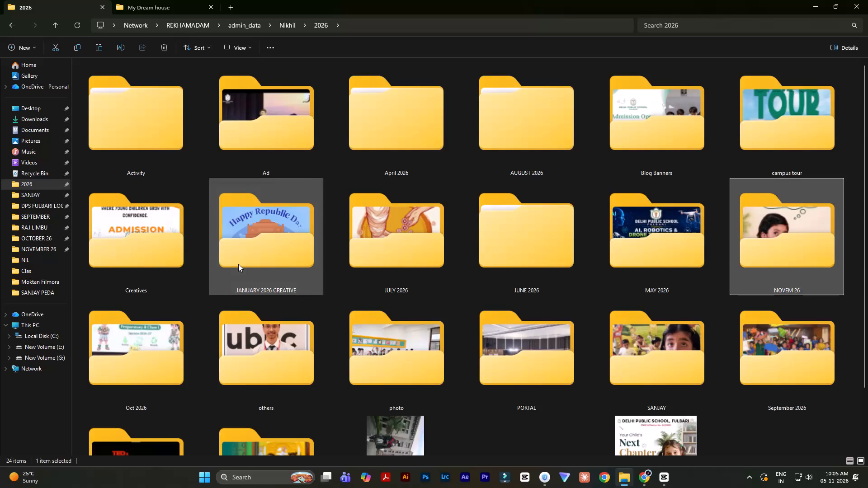
{"action": "double_click", "coordinate": [792, 262]}
{"action": "left_click", "coordinate": [245, 270]}
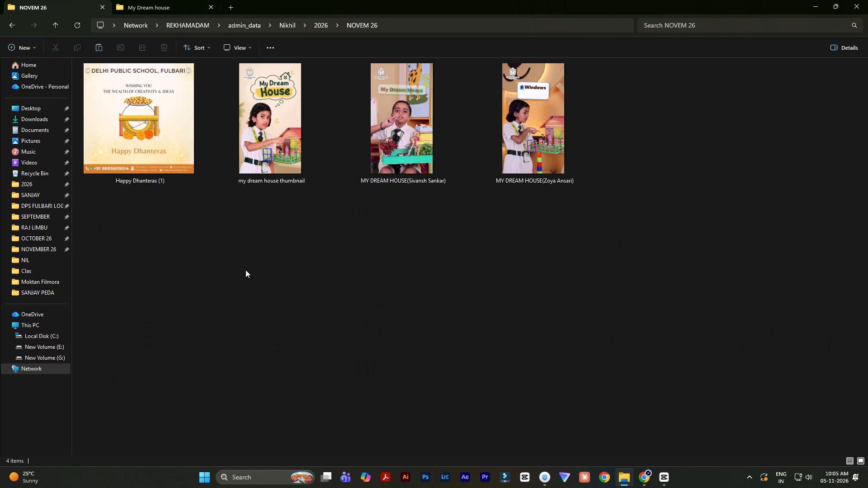
{"action": "key", "text": "ctrl+v"}
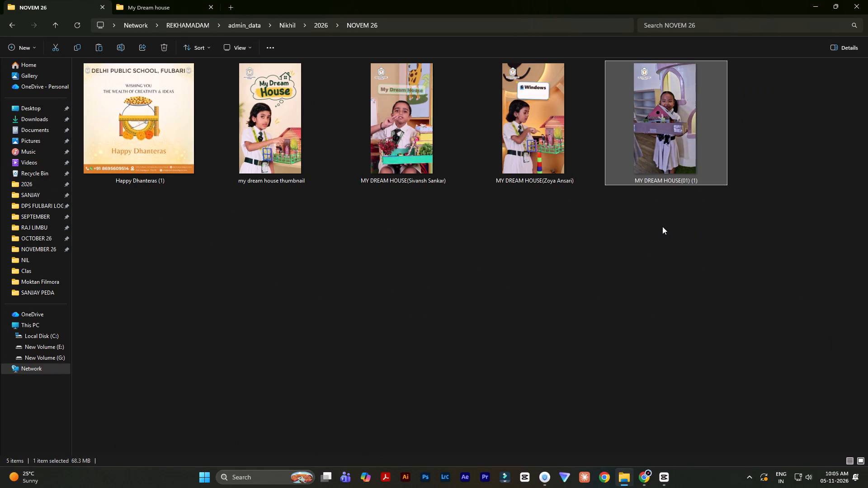
{"action": "left_click", "coordinate": [662, 226]}
Rename the pasted video, replacing the trailing " (1)" with the student's full name and UPDATED in capitals.
{"action": "left_click", "coordinate": [696, 179]}
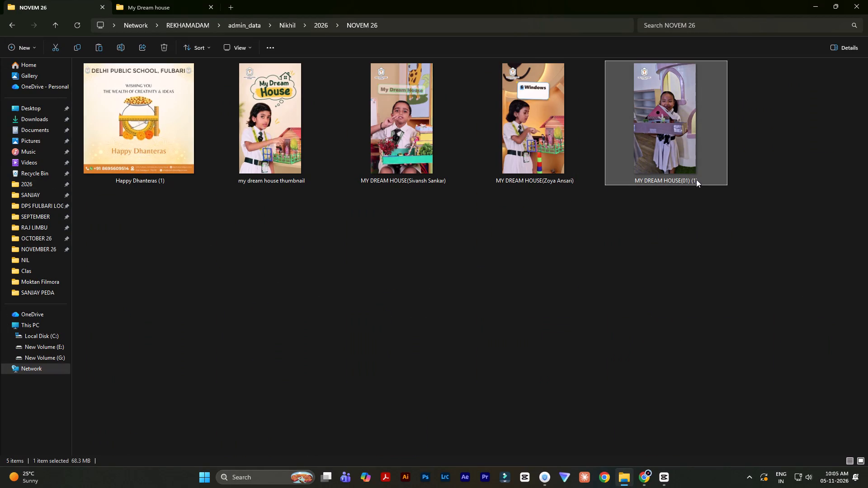
{"action": "left_click", "coordinate": [693, 179]}
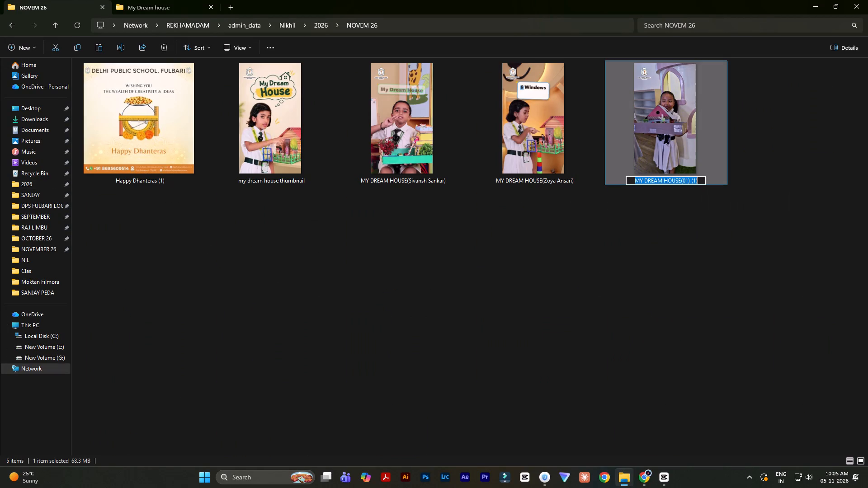
{"action": "left_click", "coordinate": [692, 179]}
{"action": "left_click_drag", "start_coordinate": [690, 182], "coordinate": [700, 181]}
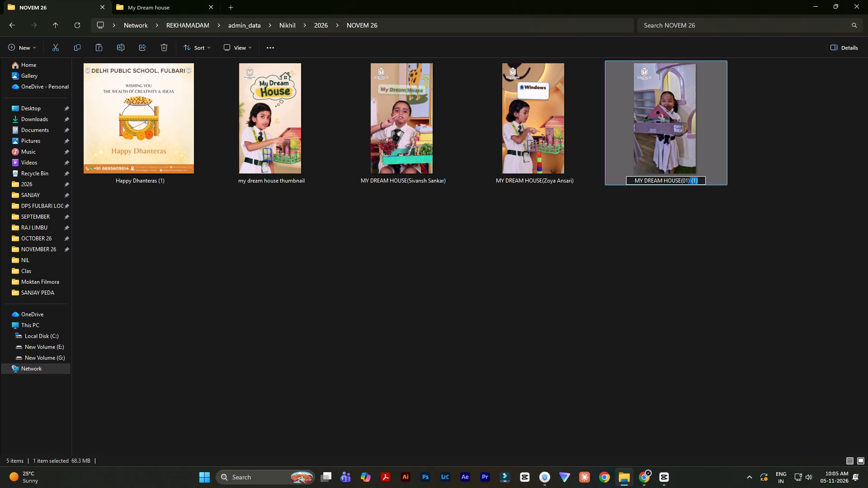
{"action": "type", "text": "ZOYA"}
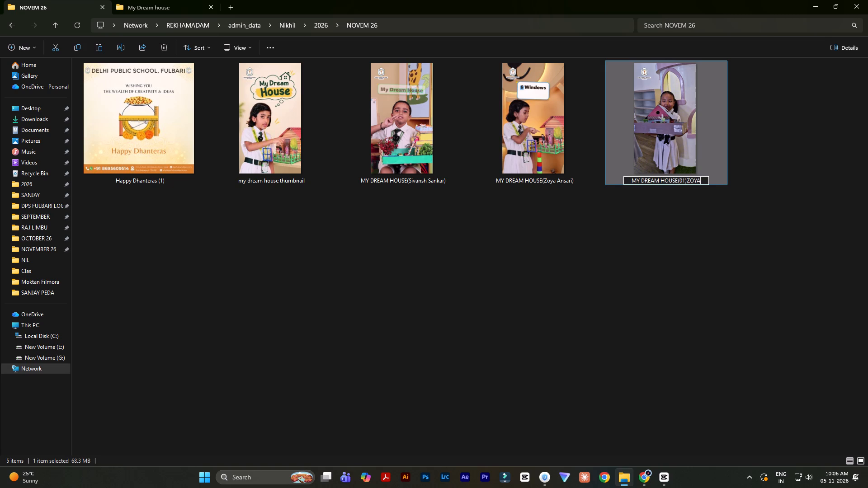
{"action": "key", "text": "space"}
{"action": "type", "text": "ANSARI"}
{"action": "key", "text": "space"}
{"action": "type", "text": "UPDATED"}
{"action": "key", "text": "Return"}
{"action": "left_click", "coordinate": [679, 244]}
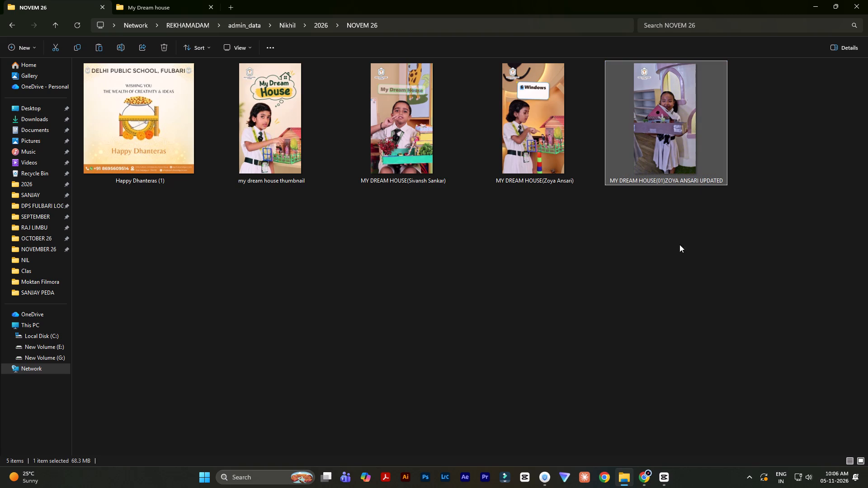
Play the renamed video in NOVEM 26 to check it, close the player, and refresh the folder.
{"action": "double_click", "coordinate": [653, 127]}
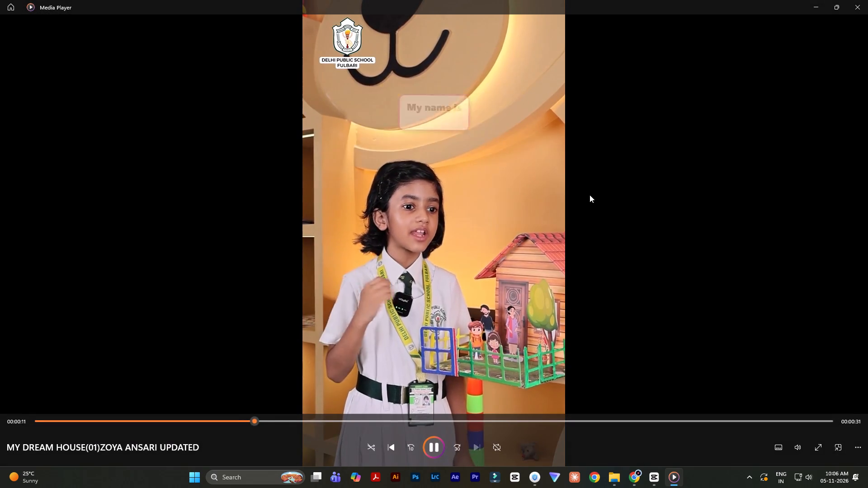
{"action": "left_click", "coordinate": [859, 5]}
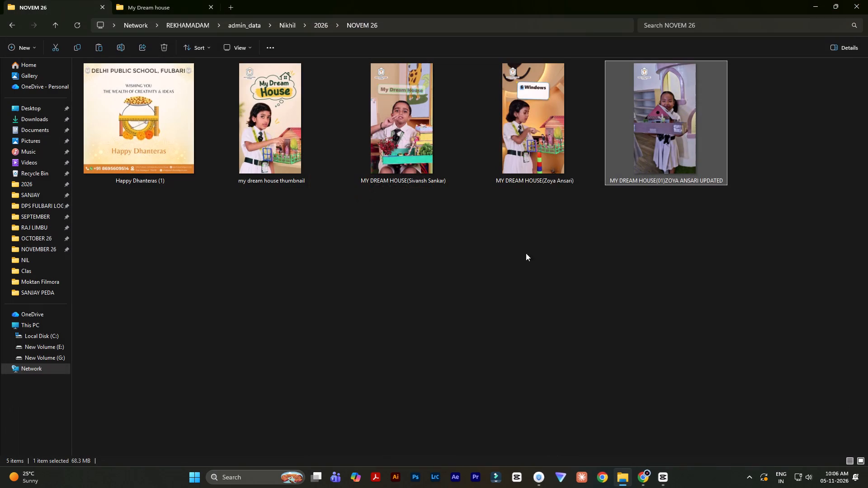
{"action": "triple_click", "coordinate": [521, 265]}
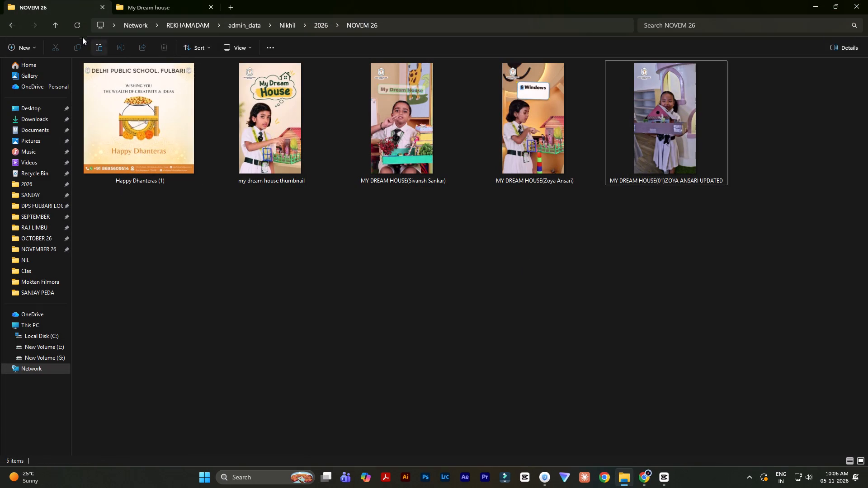
{"action": "double_click", "coordinate": [82, 24]}
{"action": "double_click", "coordinate": [299, 305]}
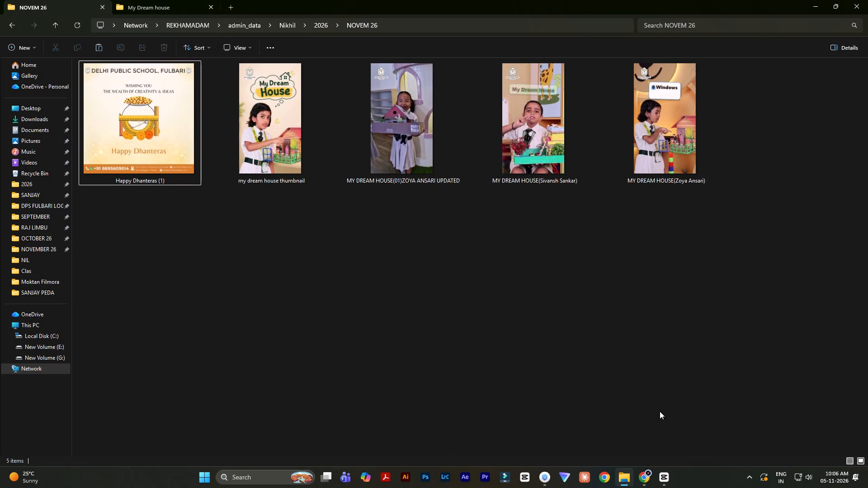
In a new File Explorer tab, open the day 2 folder under NOVEMBER 26 > TEDx SELECTION CLIPS and look over its clips.
{"action": "left_click", "coordinate": [154, 4]}
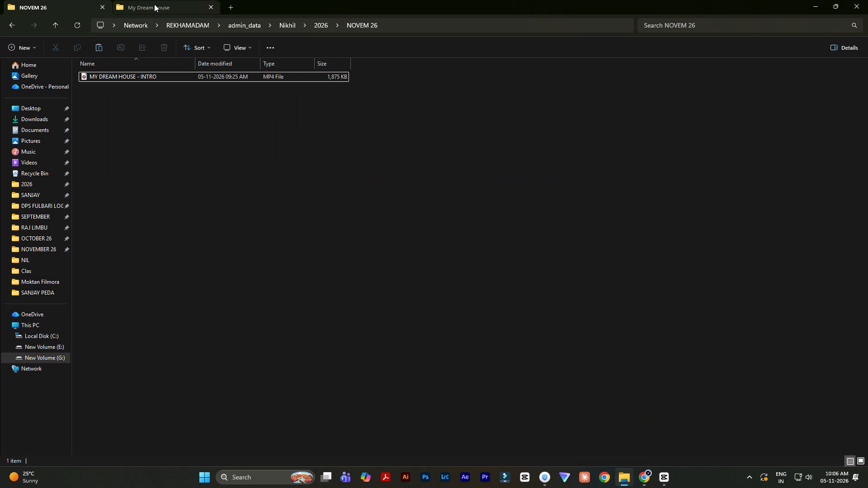
{"action": "left_click", "coordinate": [231, 7]}
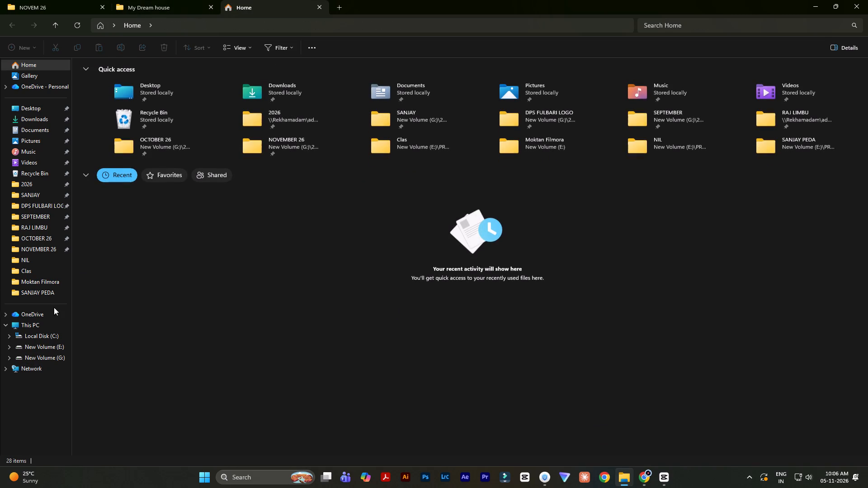
{"action": "left_click", "coordinate": [46, 245]}
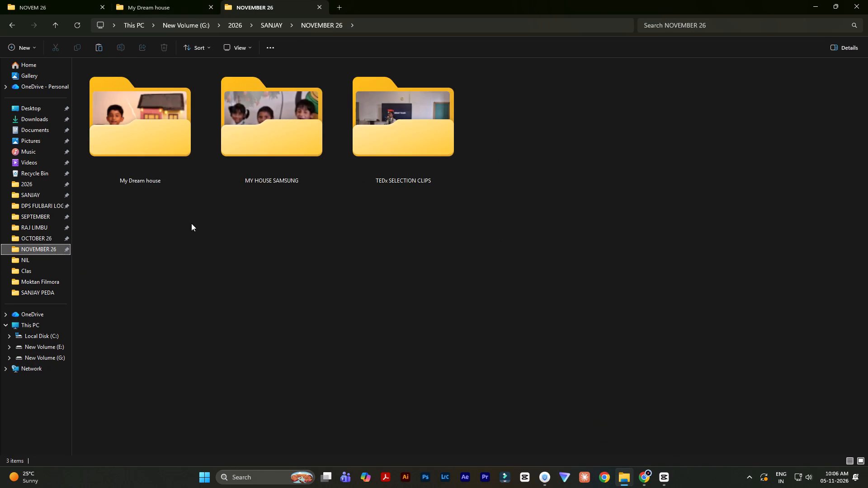
{"action": "double_click", "coordinate": [234, 220]}
{"action": "double_click", "coordinate": [410, 119]}
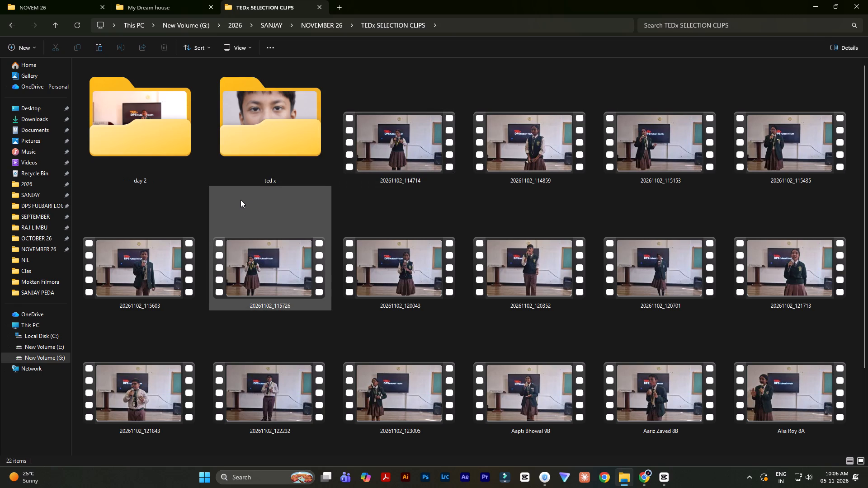
{"action": "double_click", "coordinate": [152, 142]}
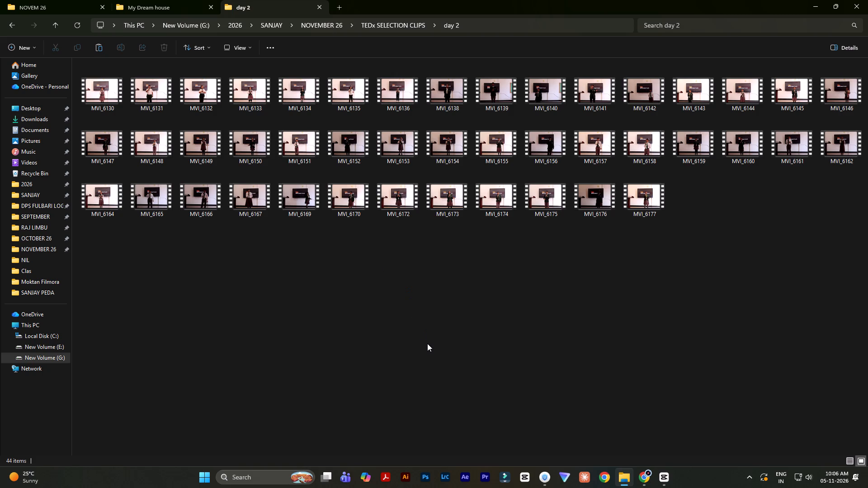
{"action": "scroll", "coordinate": [427, 343], "scroll_direction": "up", "scroll_amount": 10, "text": "ctrl"}
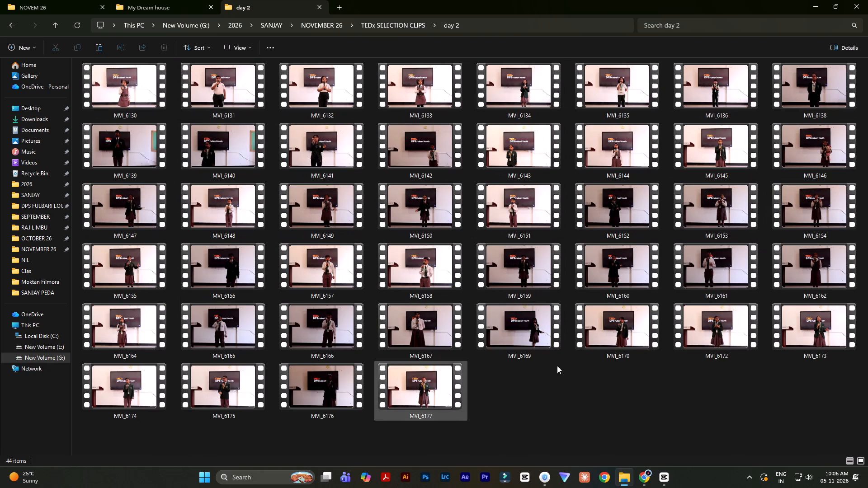
{"action": "double_click", "coordinate": [544, 391]}
{"action": "double_click", "coordinate": [80, 22]}
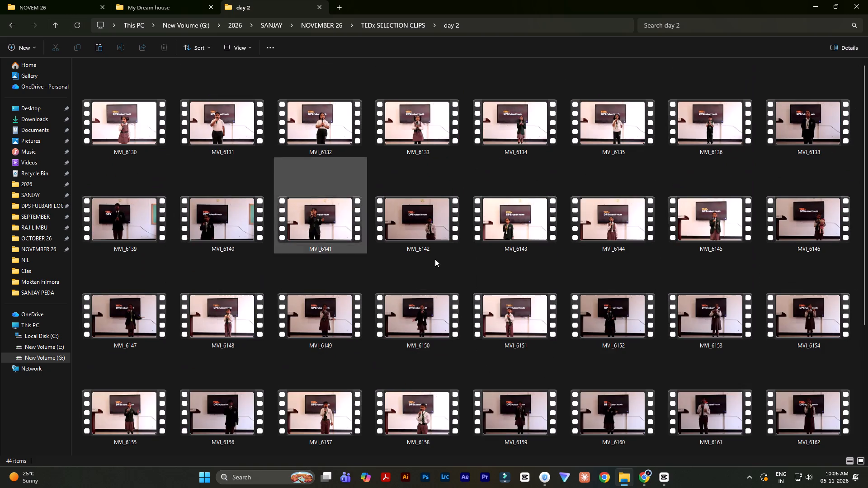
{"action": "scroll", "coordinate": [440, 260], "scroll_direction": "down", "scroll_amount": 14}
{"action": "scroll", "coordinate": [477, 293], "scroll_direction": "down", "scroll_amount": 3, "text": "ctrl"}
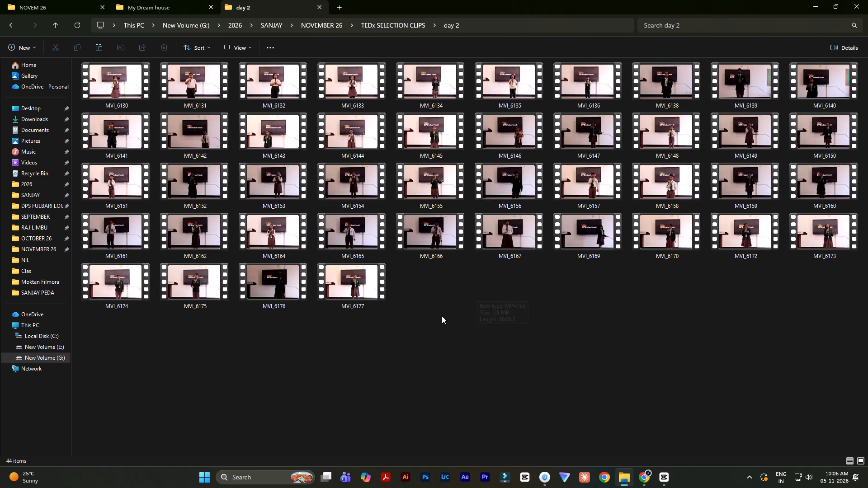
{"action": "triple_click", "coordinate": [442, 316]}
{"action": "left_click", "coordinate": [442, 316]}
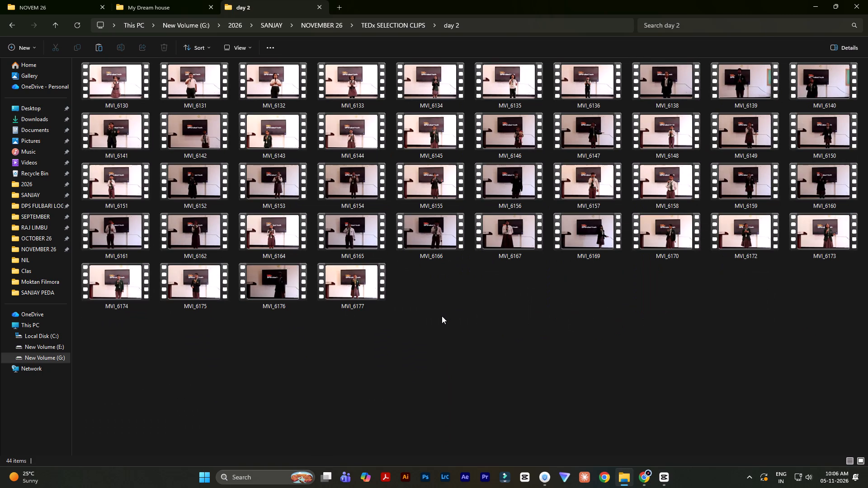